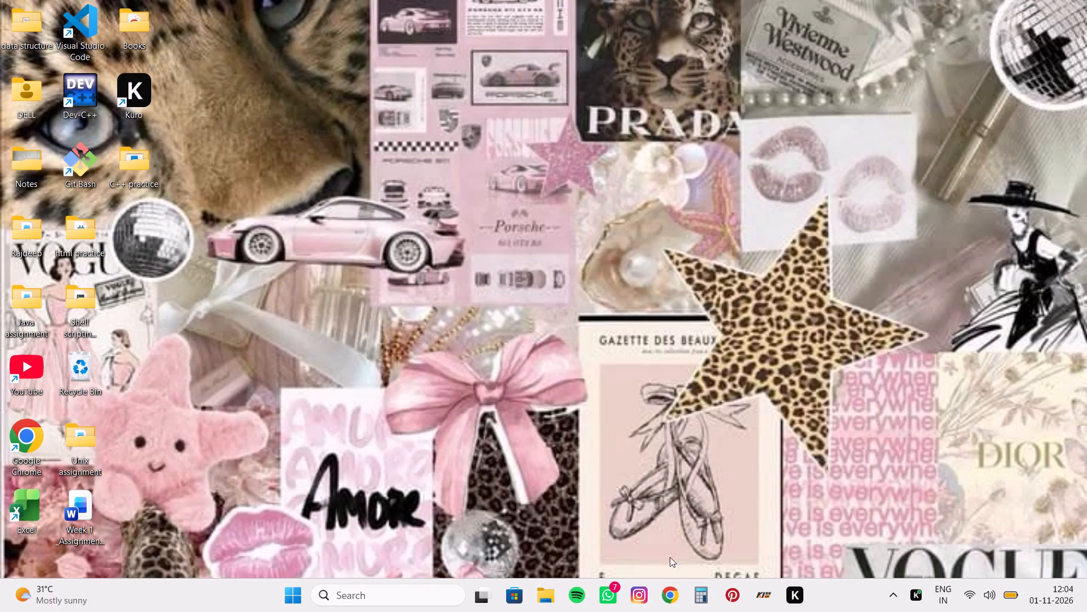
Open Google Chrome in a maximized window, search Google for canva, and open the Canva account login page.
click(665, 590)
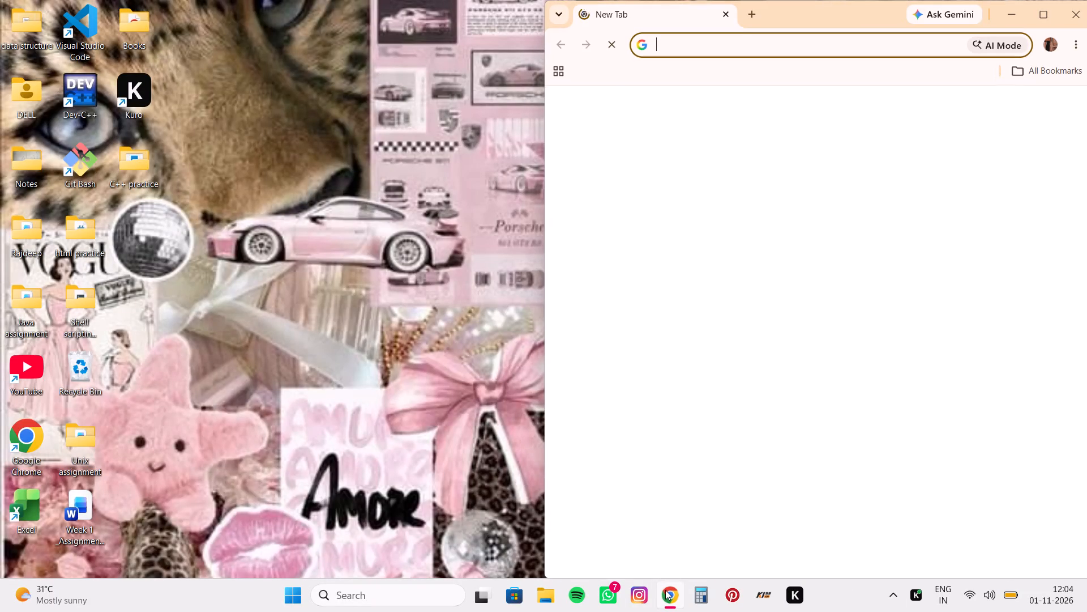
click(1041, 13)
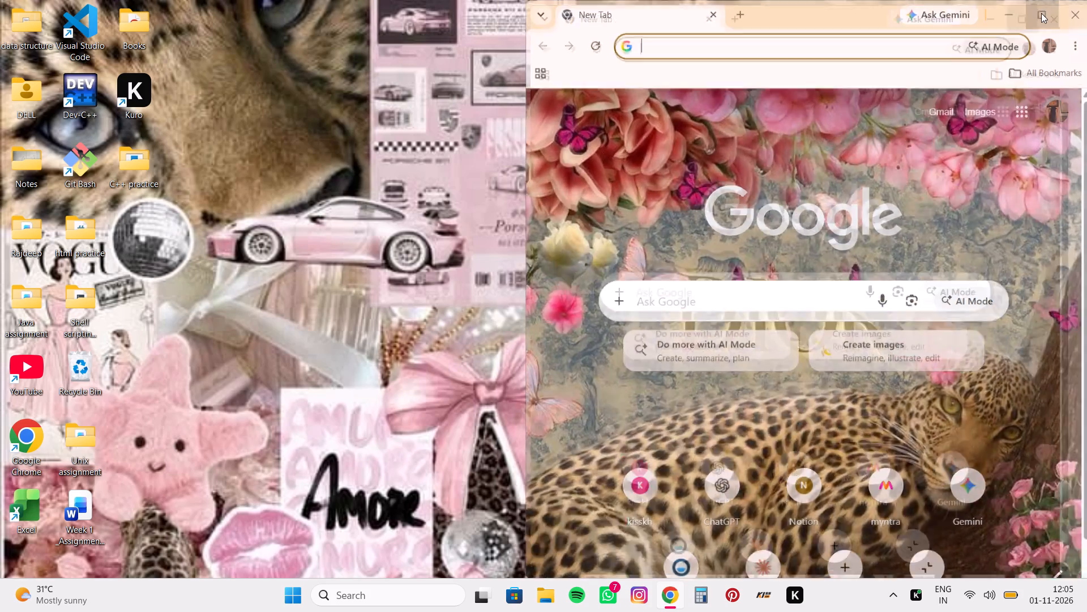
click(416, 285)
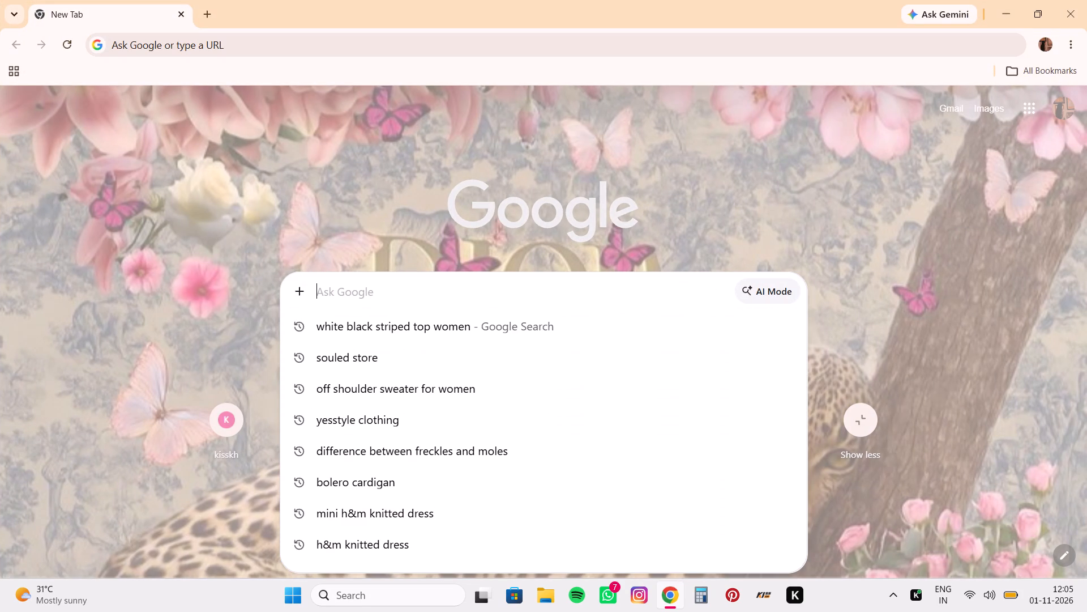
text(ca)
click(398, 327)
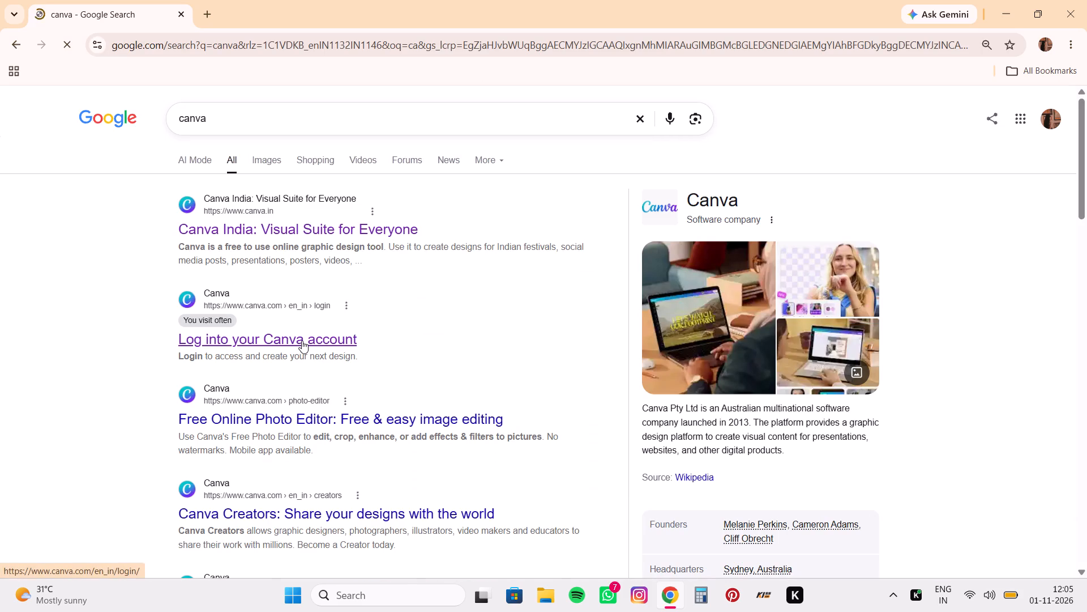
click(302, 341)
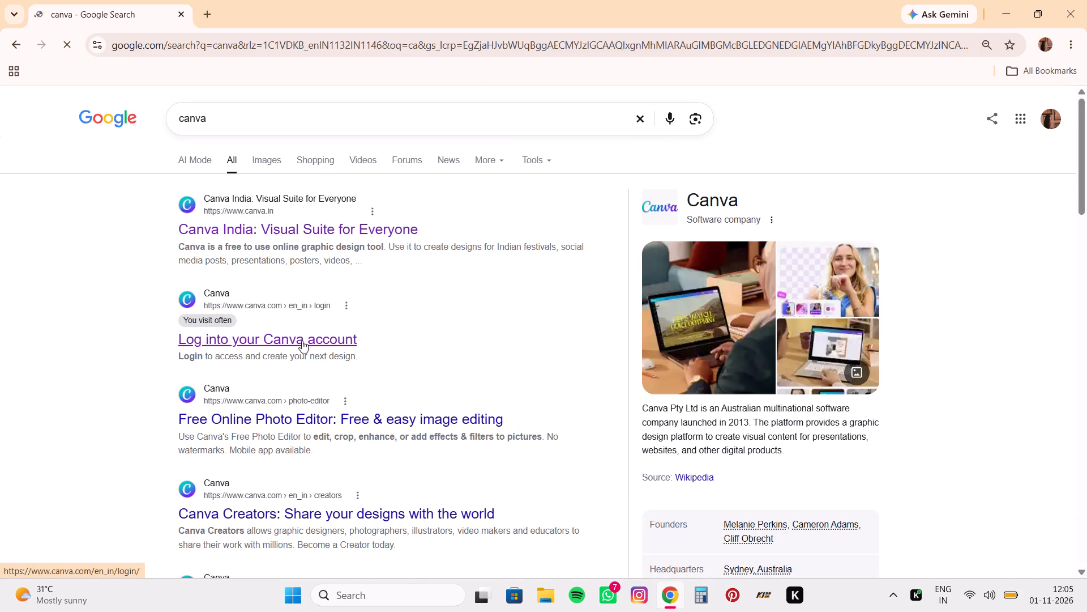
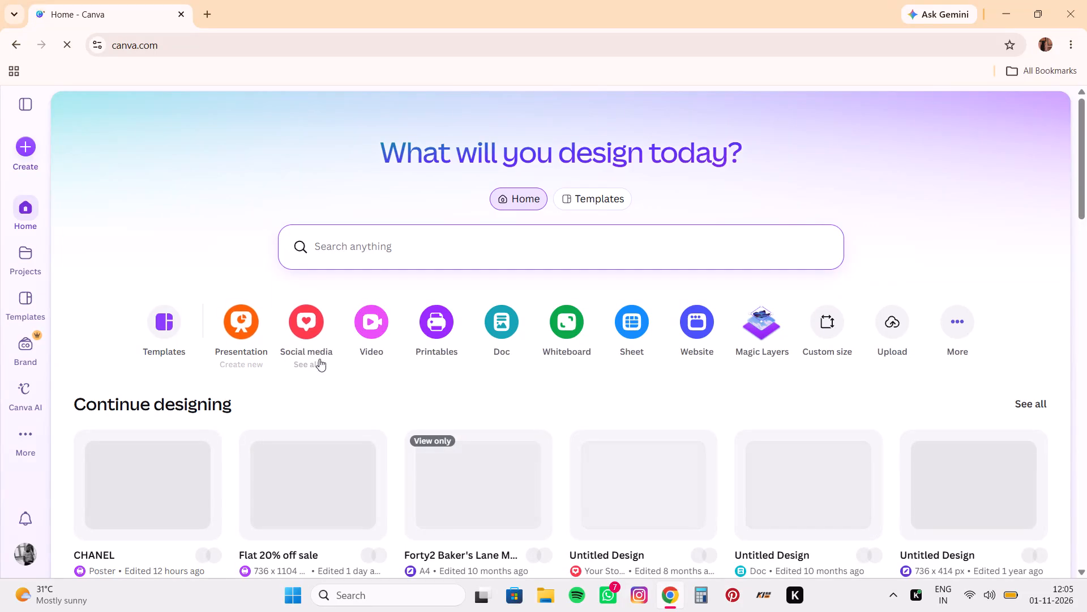
Open the existing CHANEL poster design from the recent designs.
scroll(324, 357, down, 1)
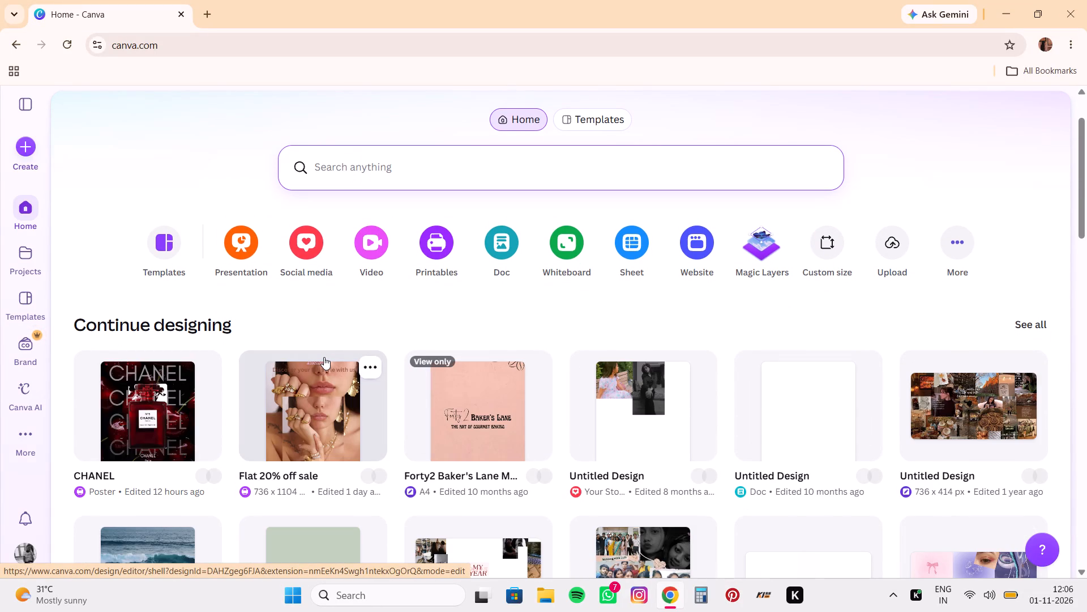
click(146, 390)
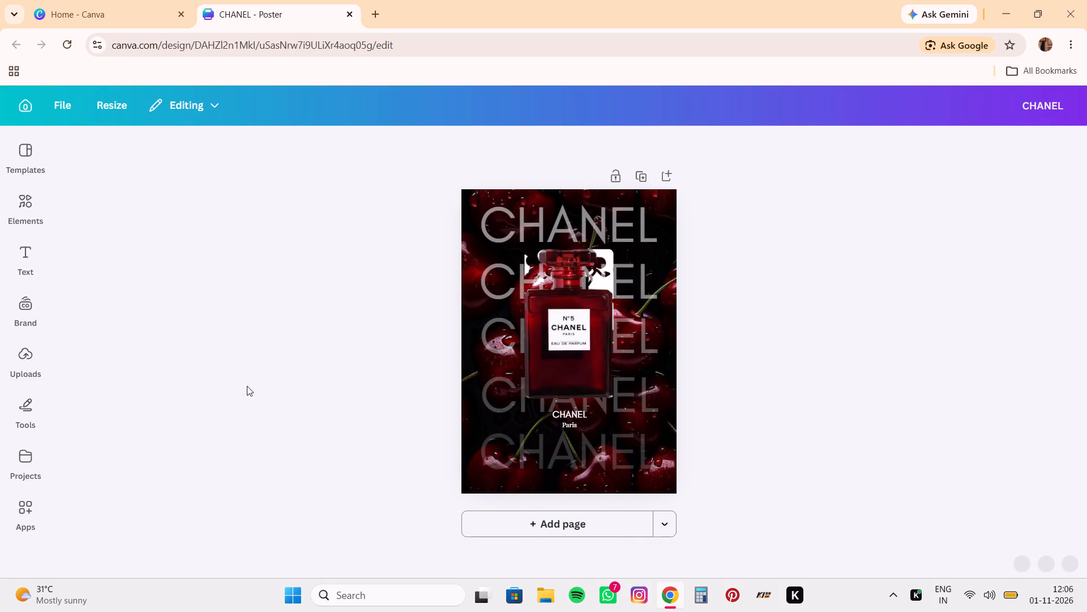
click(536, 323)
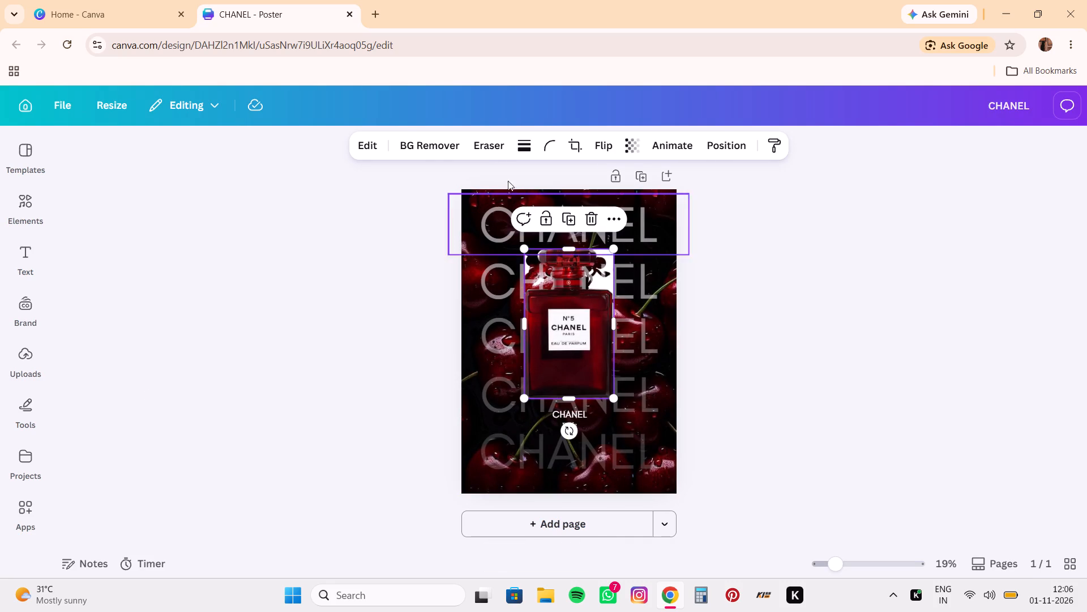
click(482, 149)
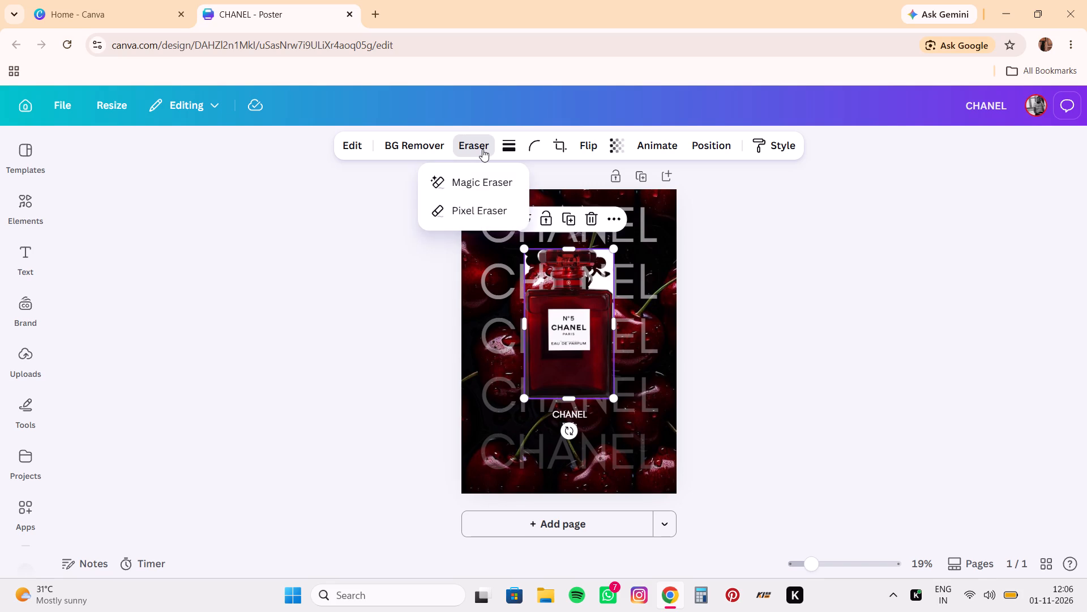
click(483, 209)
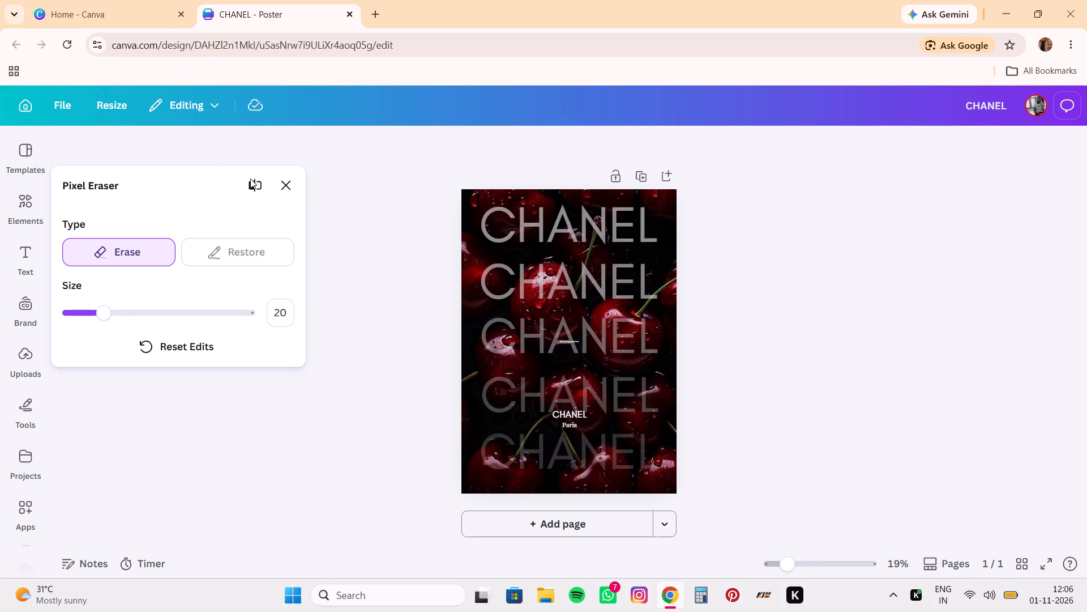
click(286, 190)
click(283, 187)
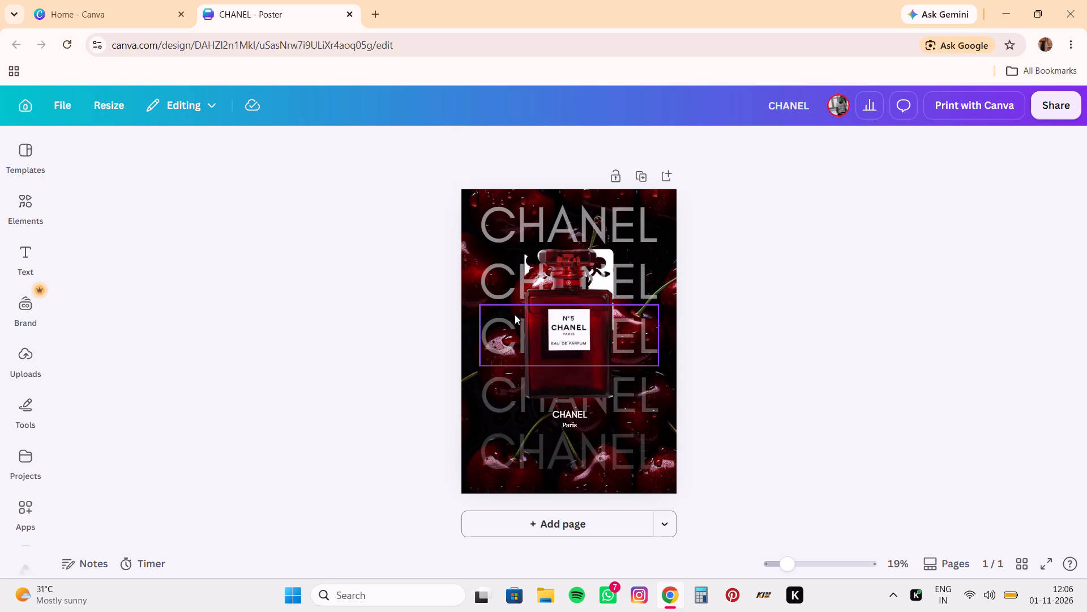
Open the perfume bottle photo in the Pixel Eraser, zoomed in to 62% on the bottle.
click(557, 304)
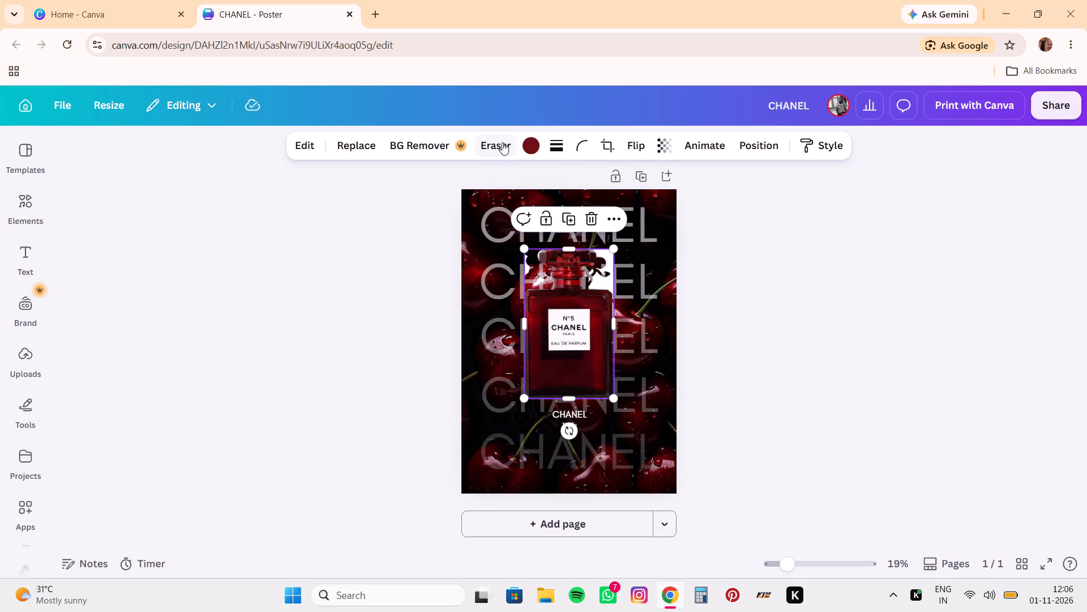
click(502, 142)
click(508, 212)
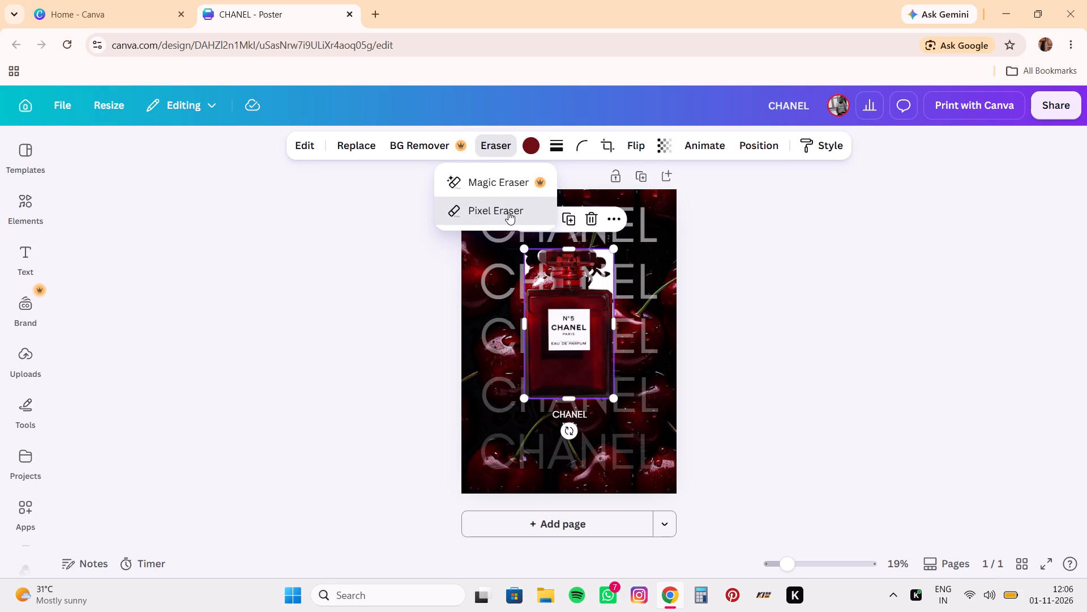
click(491, 211)
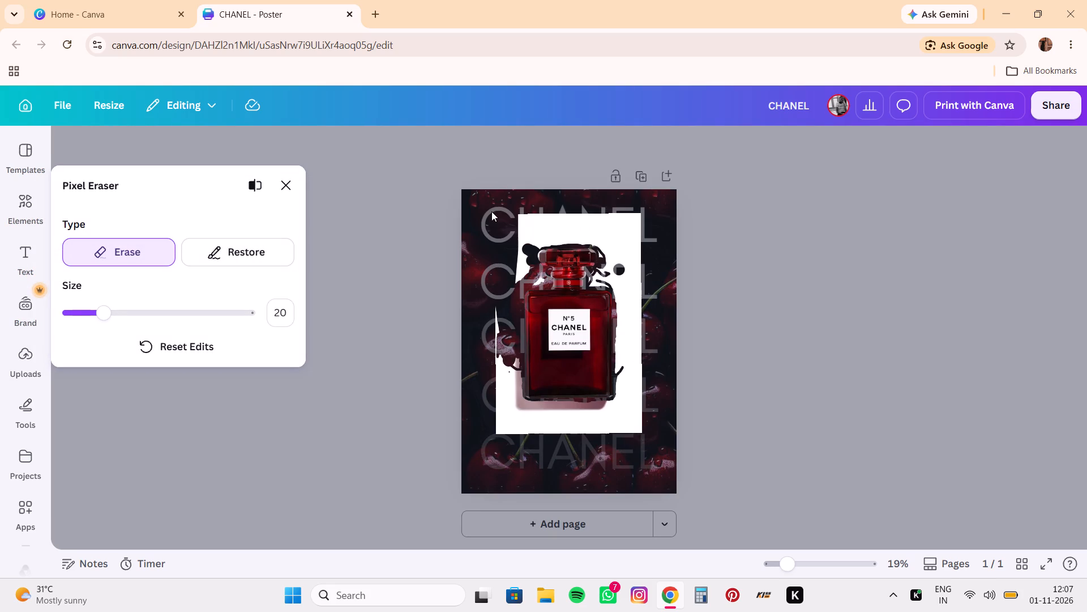
click(817, 563)
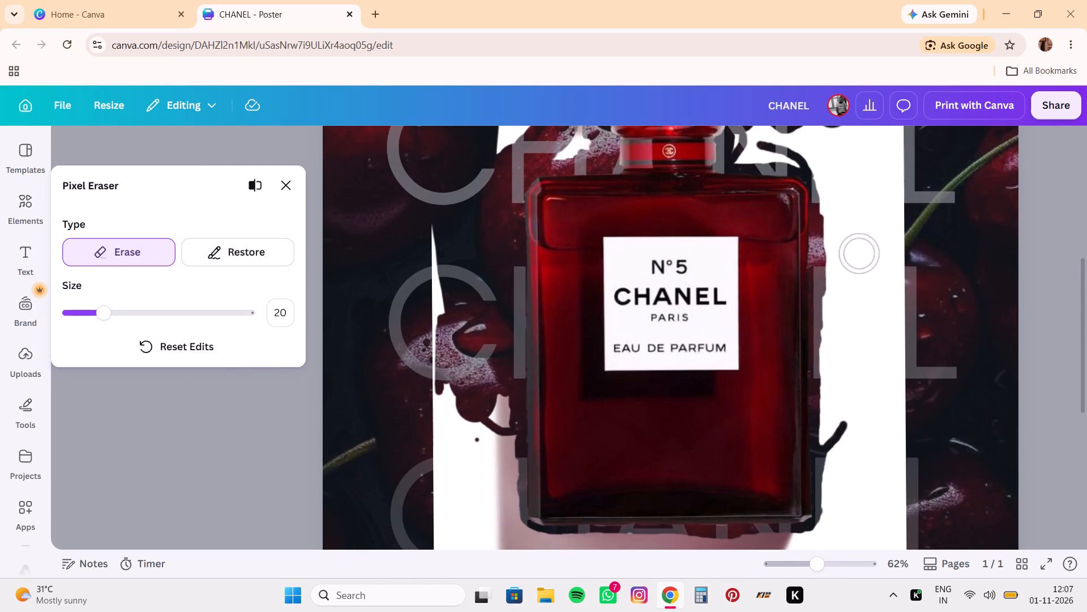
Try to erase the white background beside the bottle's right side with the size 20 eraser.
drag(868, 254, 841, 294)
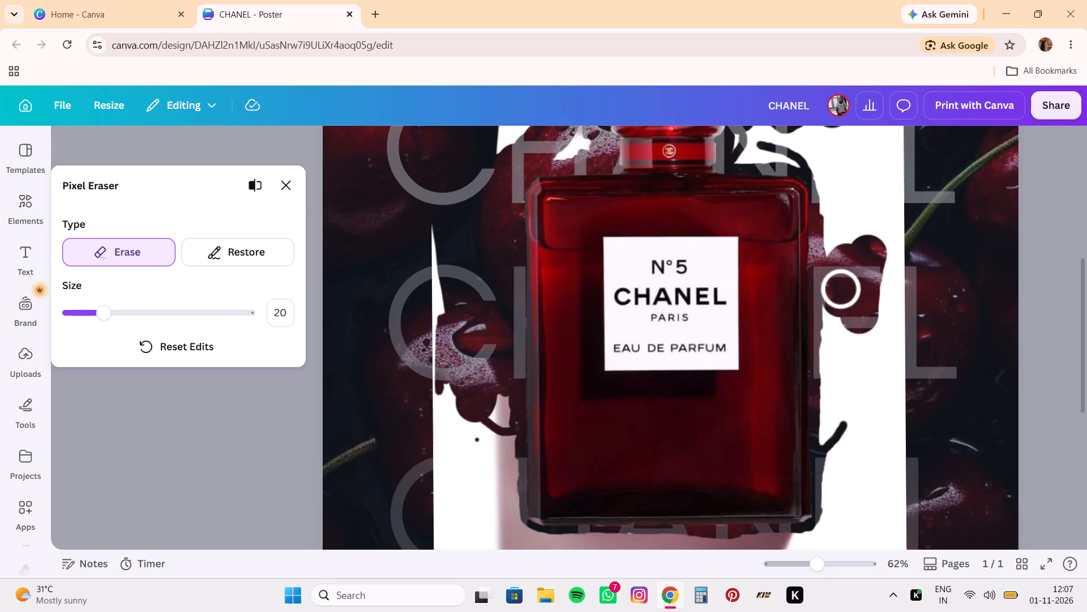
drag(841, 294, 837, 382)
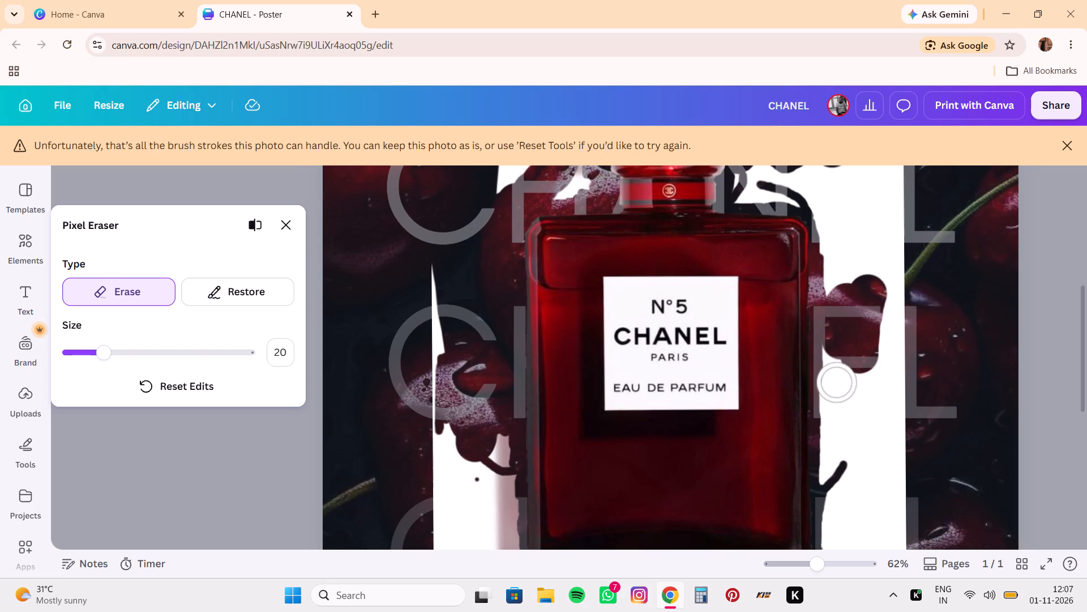
Reset all Pixel Eraser edits on the bottle photo and dismiss the brush-stroke limit notice.
click(182, 386)
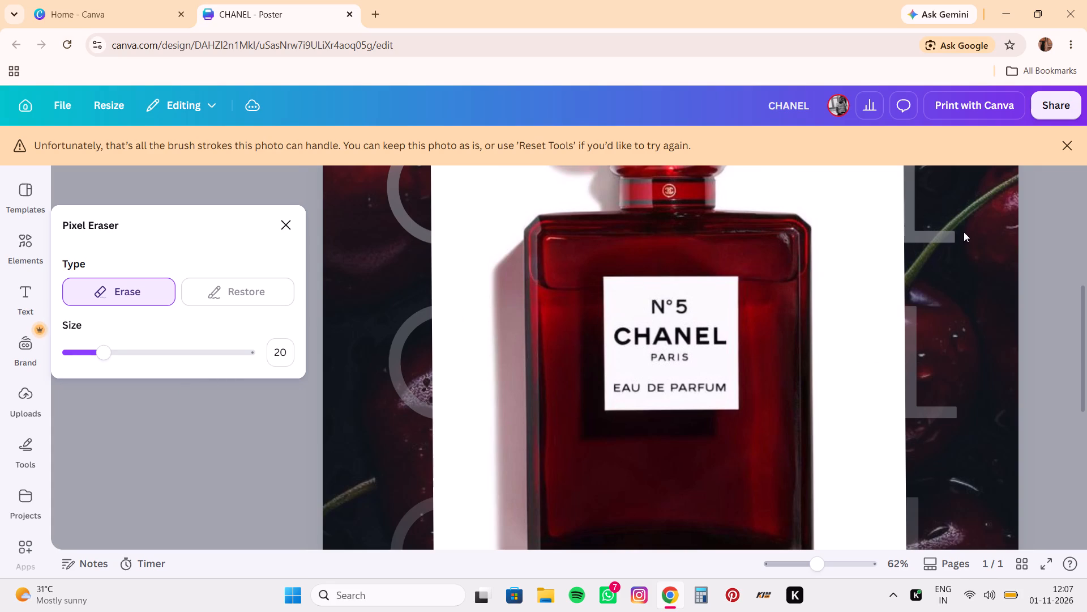
click(1071, 148)
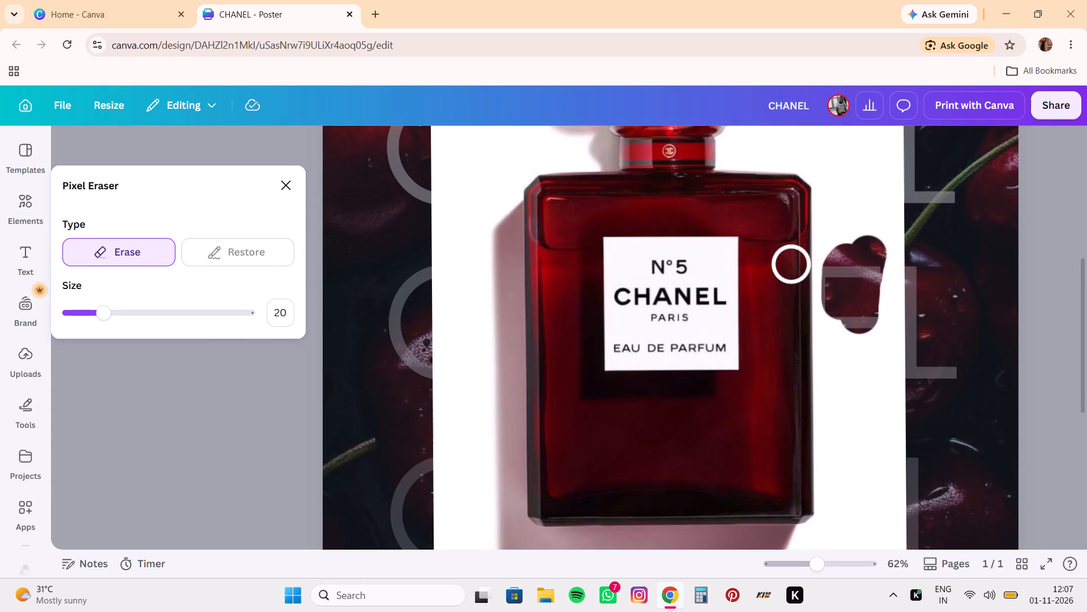
Erase a vertical strip of white background along the bottle's right side, from label height down to its base, at size 20.
drag(848, 280, 847, 386)
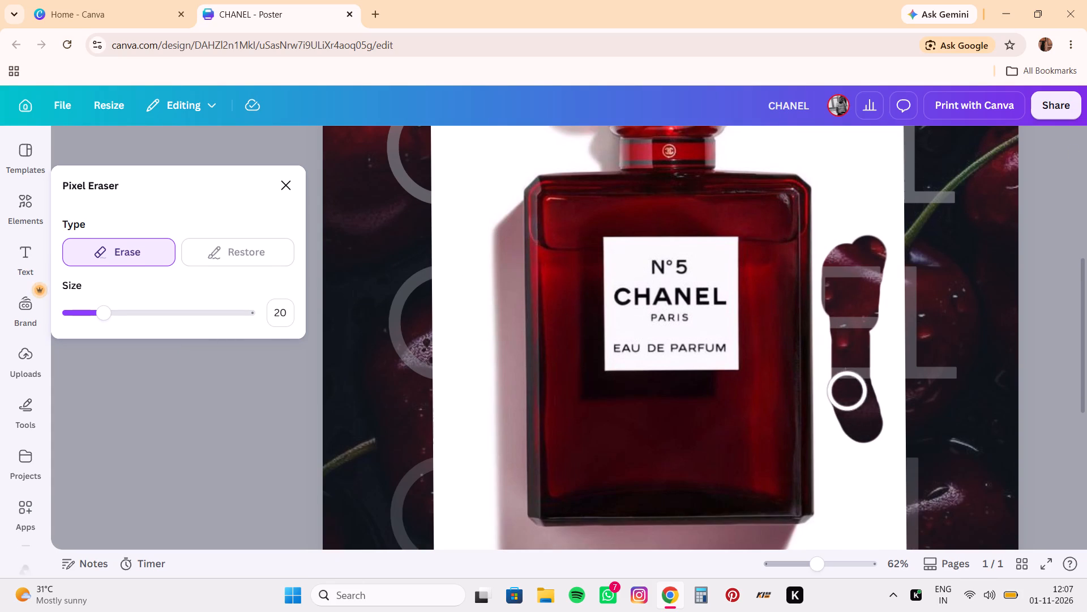
drag(847, 386, 837, 432)
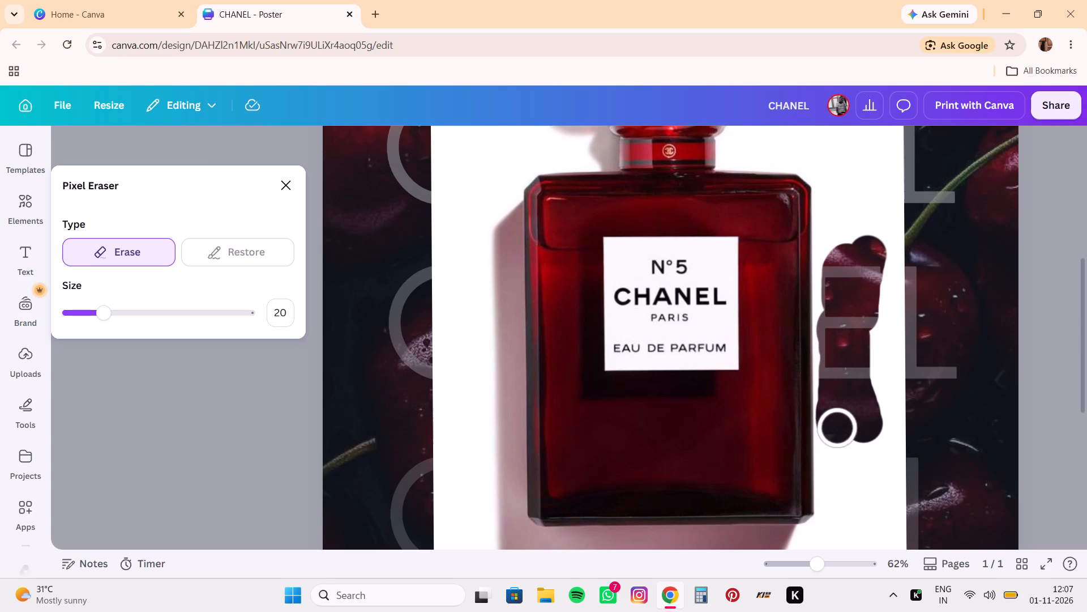
drag(837, 432, 851, 505)
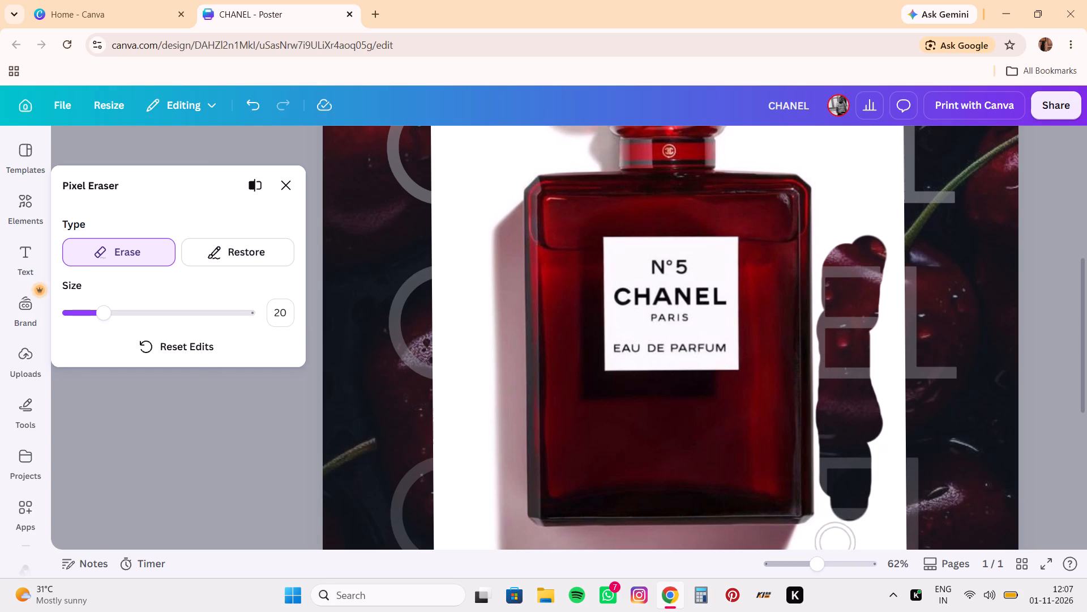
Erase the white background and pink shadow beneath the bottle, from its lower right corner around to its lower left corner.
drag(840, 538, 839, 539)
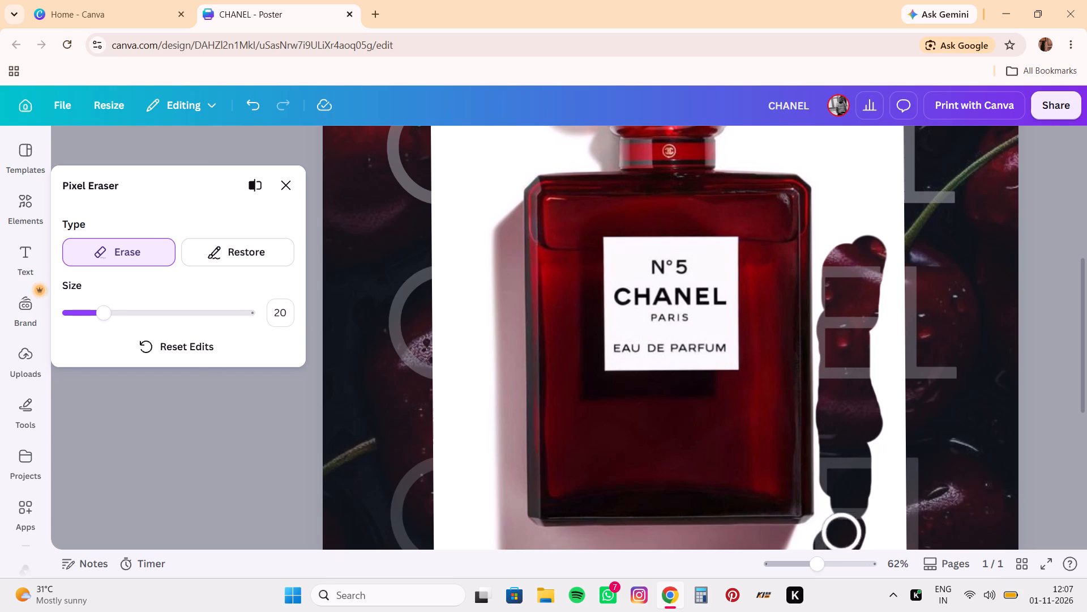
drag(839, 539, 803, 552)
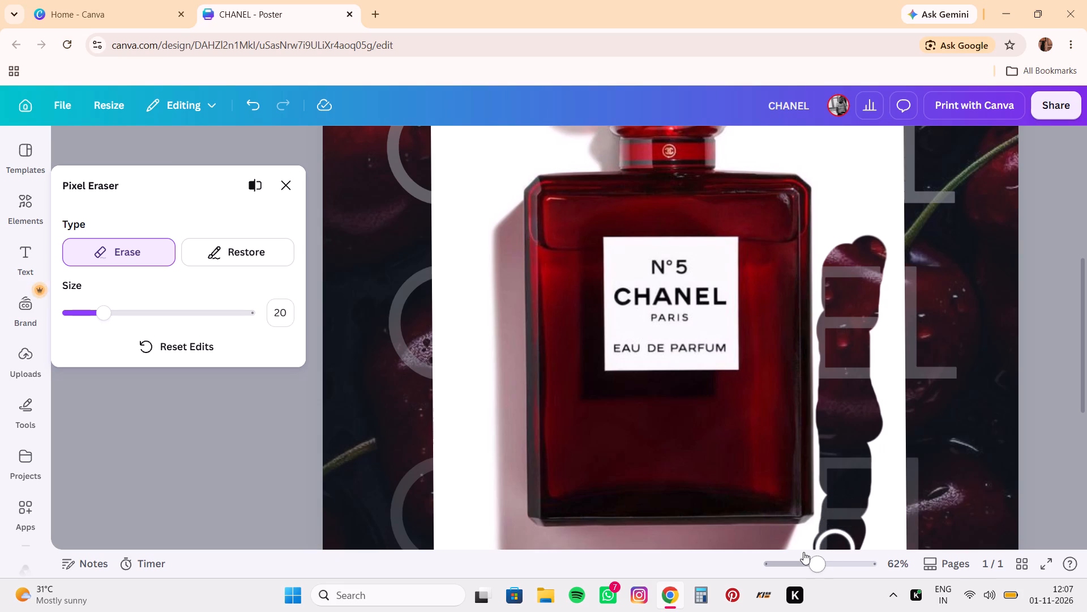
drag(803, 552, 752, 550)
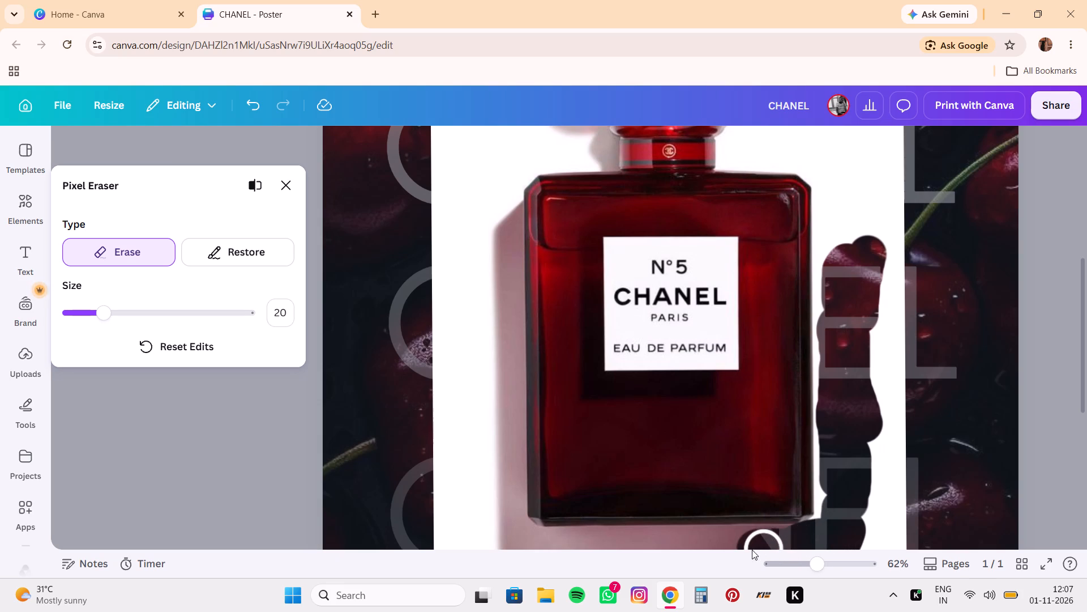
drag(752, 550, 711, 549)
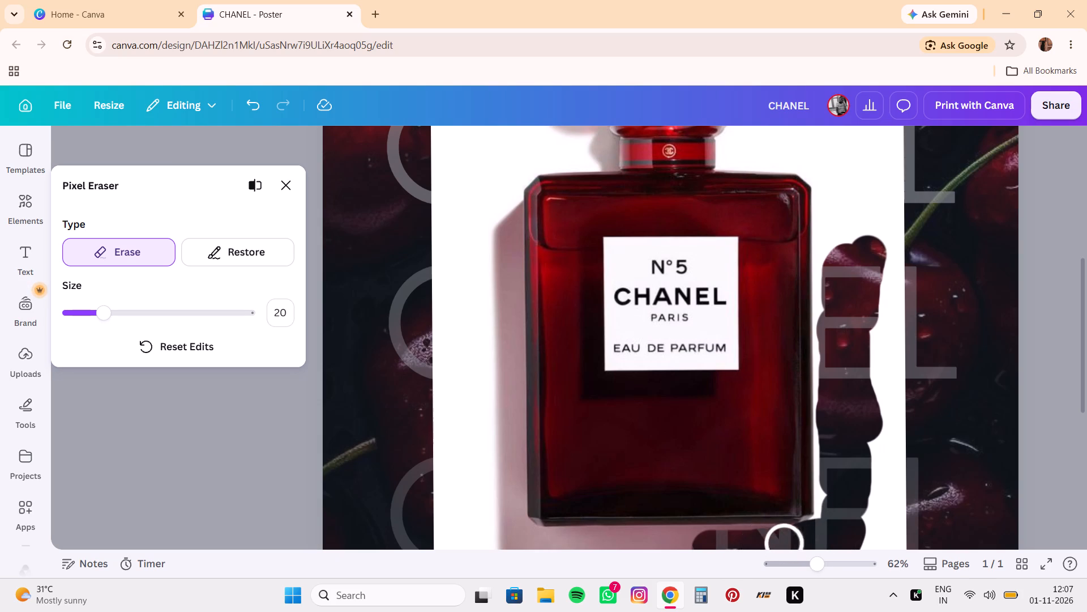
scroll(902, 478, down, 2)
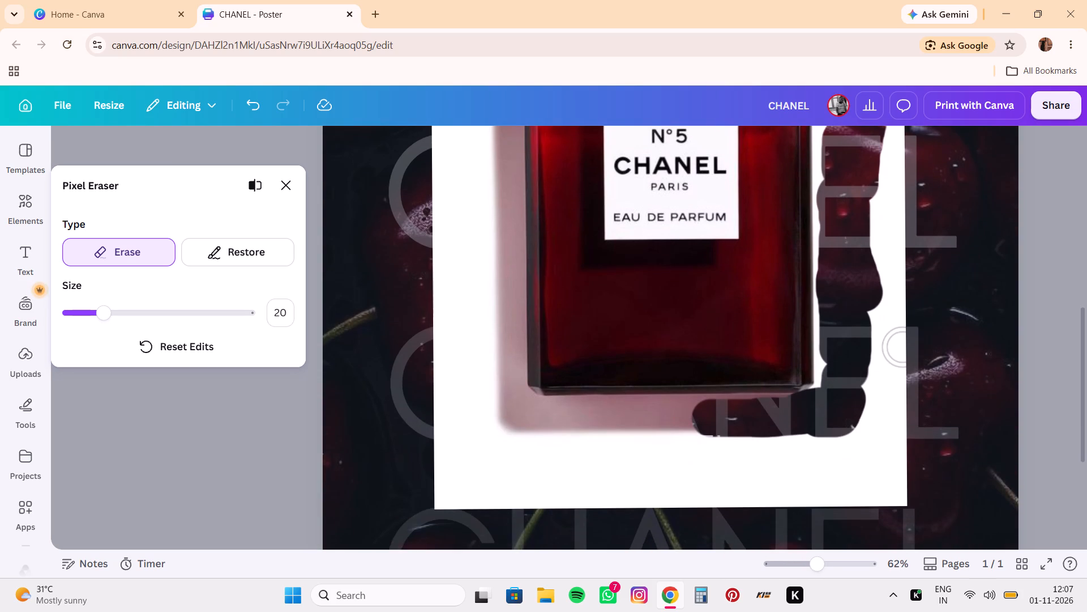
drag(504, 411, 657, 418)
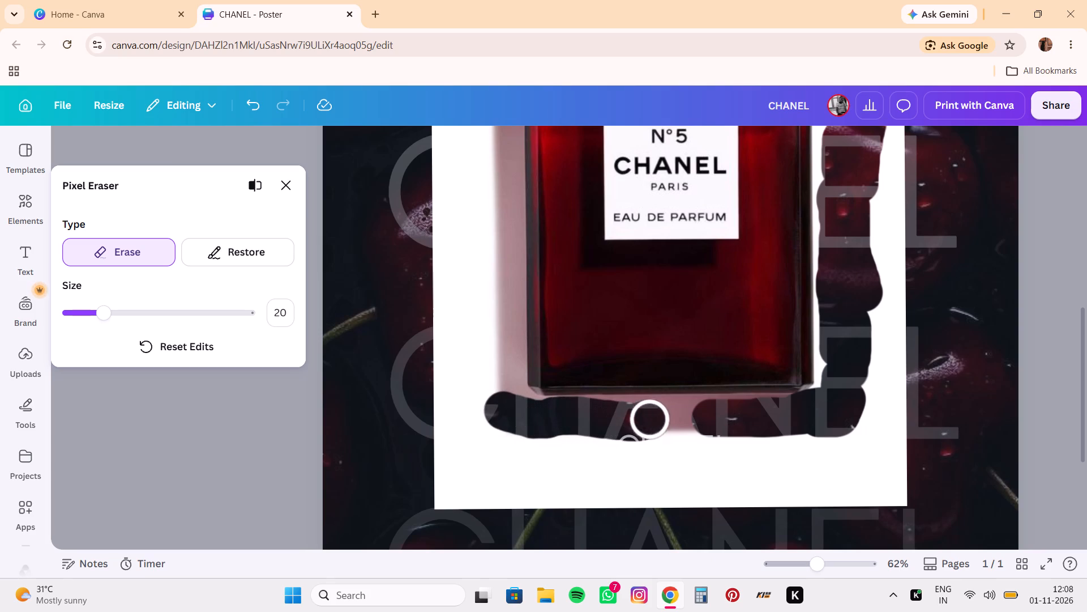
drag(657, 418, 637, 419)
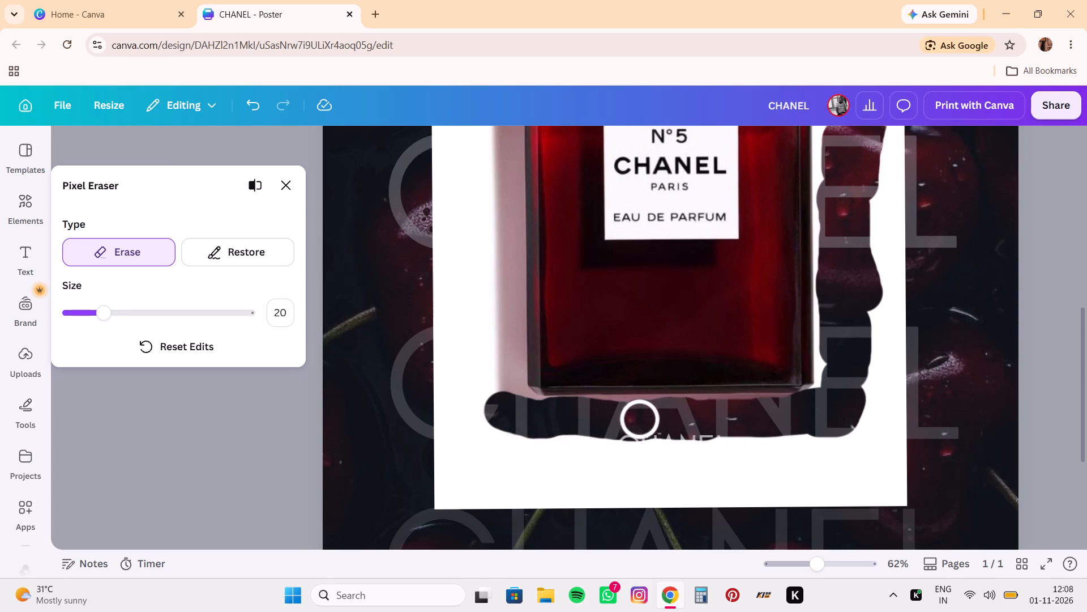
drag(637, 419, 503, 375)
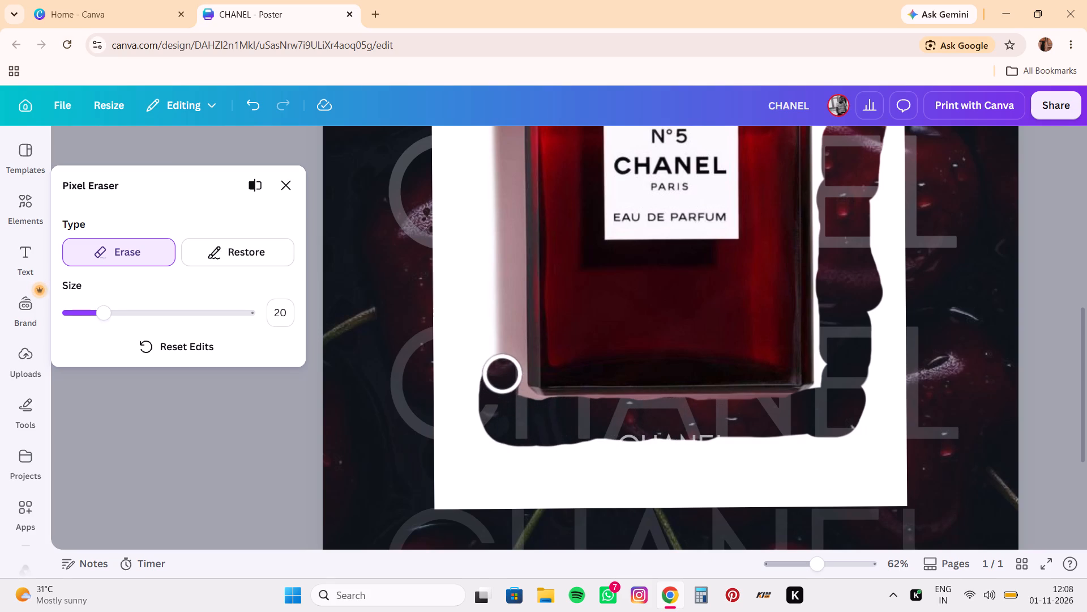
Erase the pink shadow and white background along the bottle's left side, from its lower corner up to the shoulder.
drag(503, 375, 507, 321)
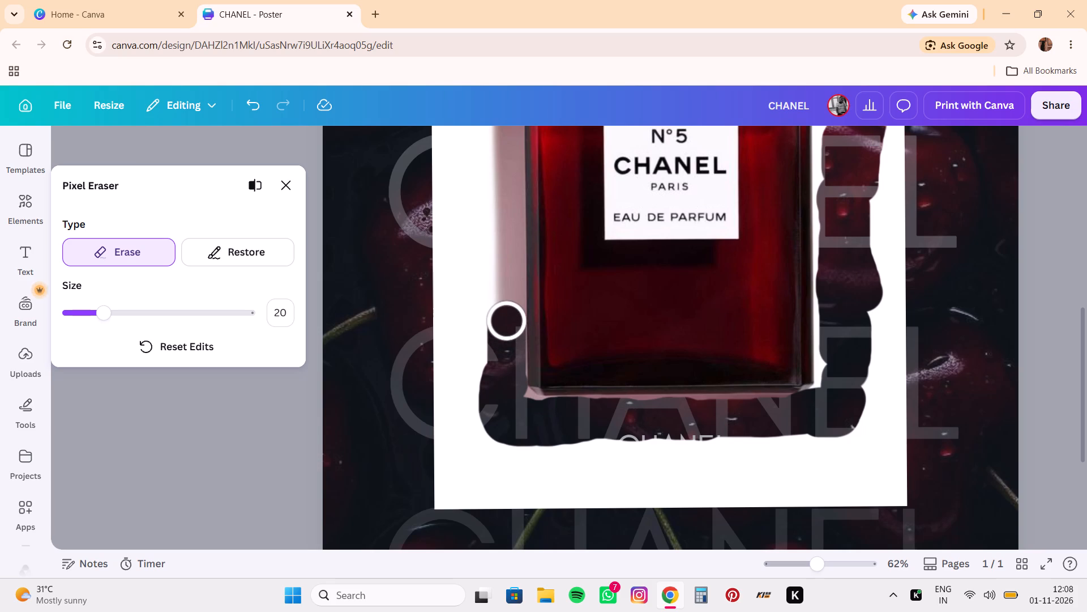
scroll(480, 301, up, 3)
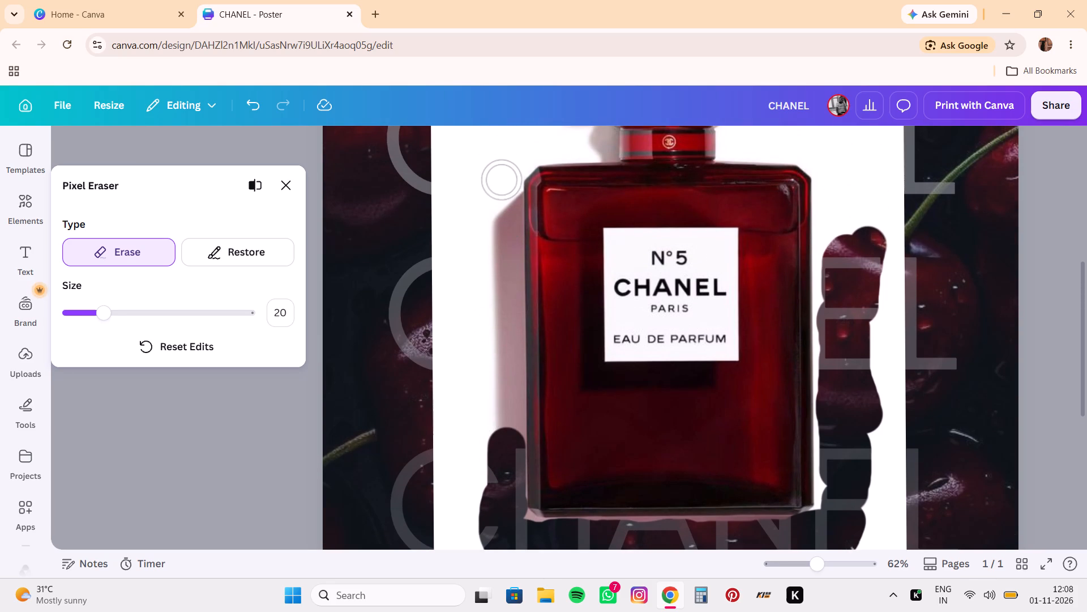
drag(502, 180, 502, 250)
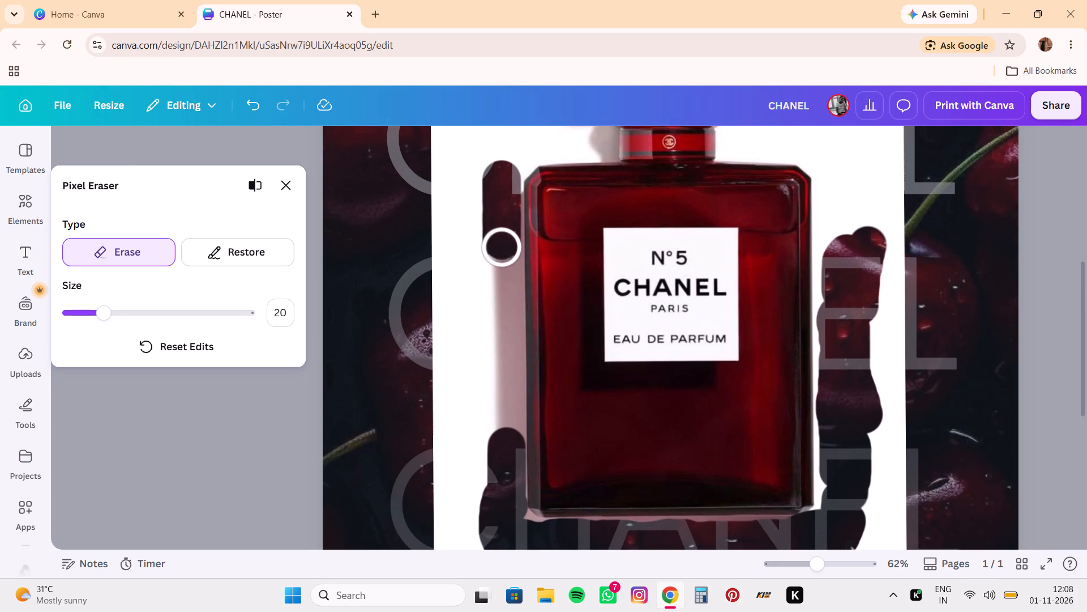
drag(502, 250, 502, 333)
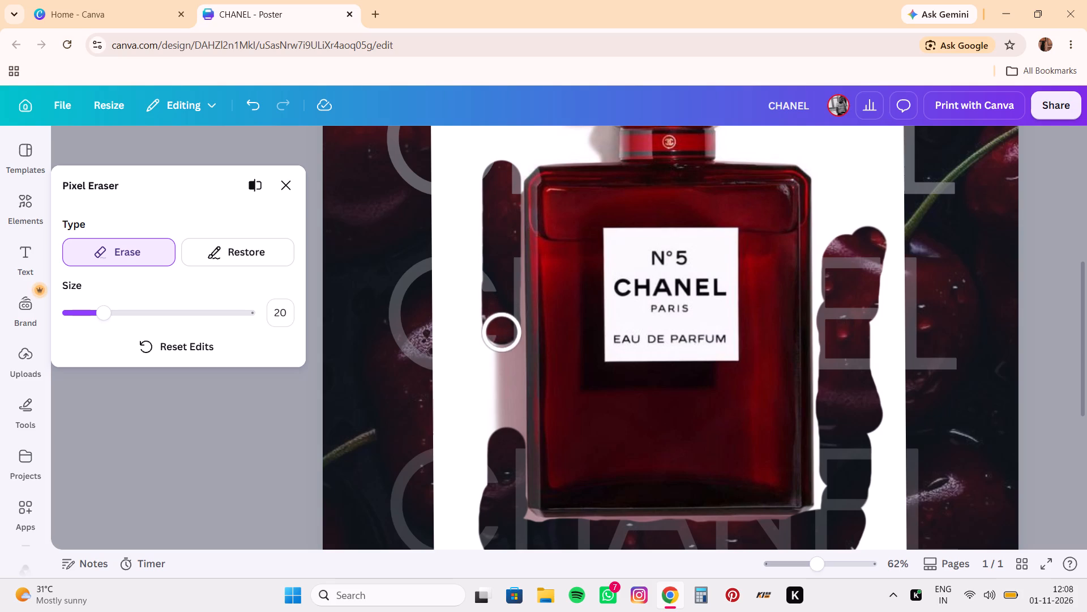
drag(502, 333, 502, 342)
drag(502, 342, 502, 389)
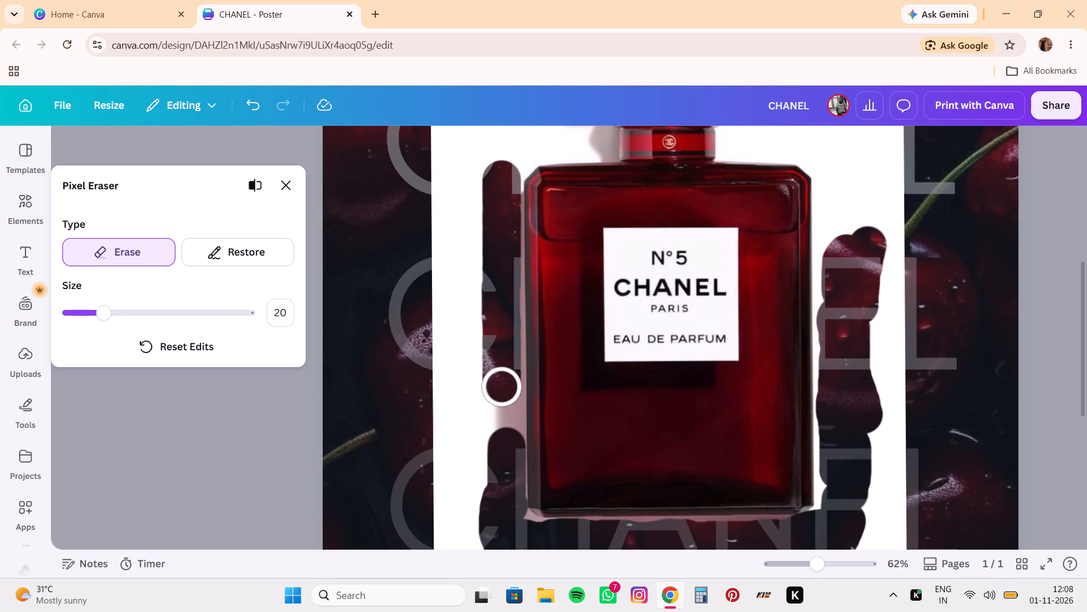
drag(502, 389, 501, 405)
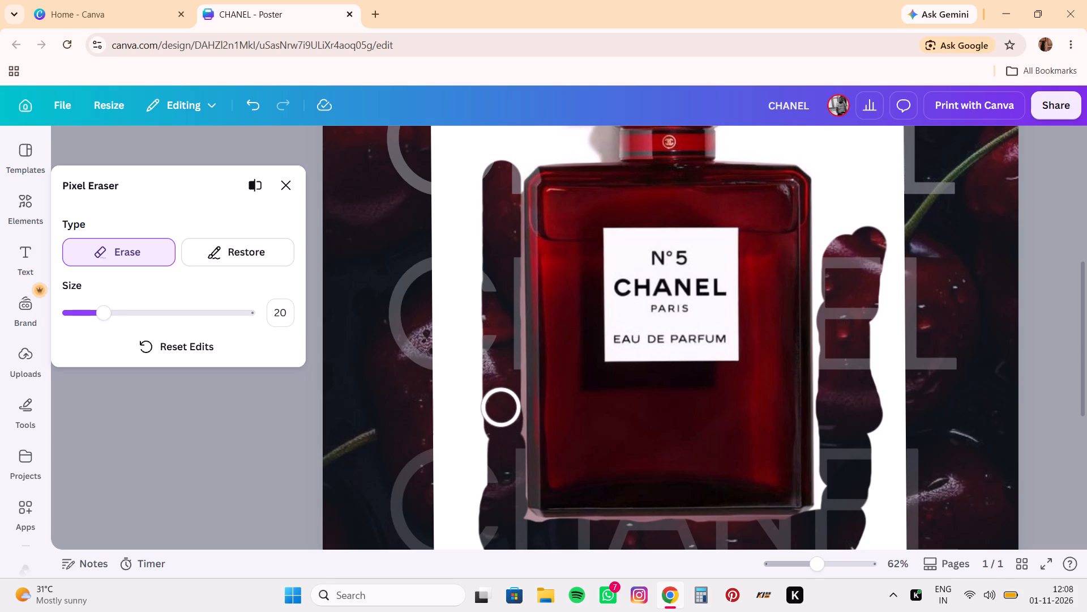
drag(501, 405, 476, 326)
Erase the white background and grey shadow left of the bottle's stopper and neck, down to the strip already cleared at the left shoulder.
scroll(476, 326, up, 1)
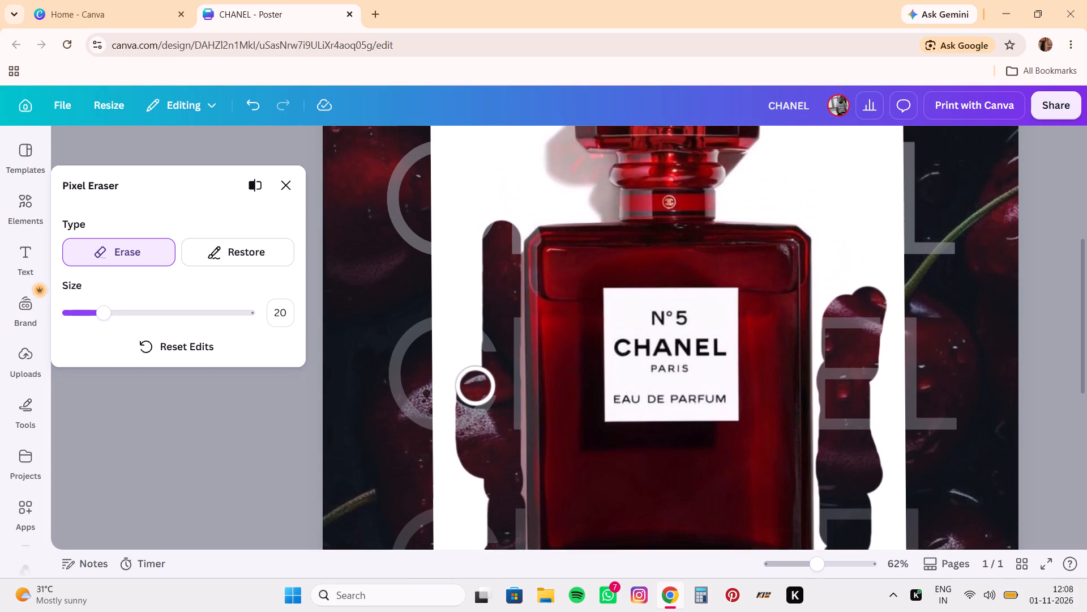
scroll(476, 326, up, 1)
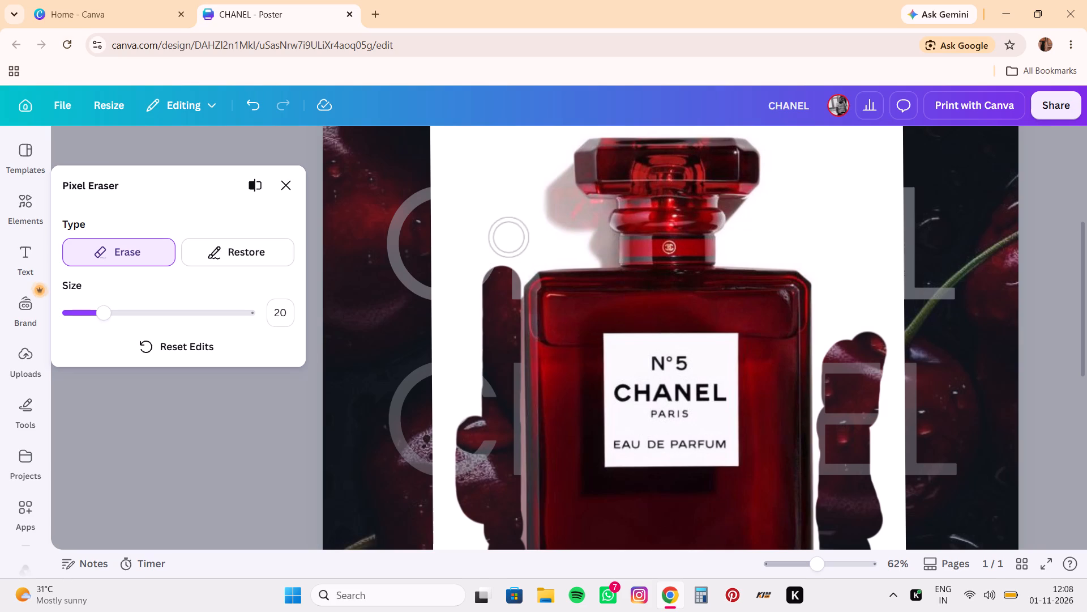
drag(549, 171, 580, 223)
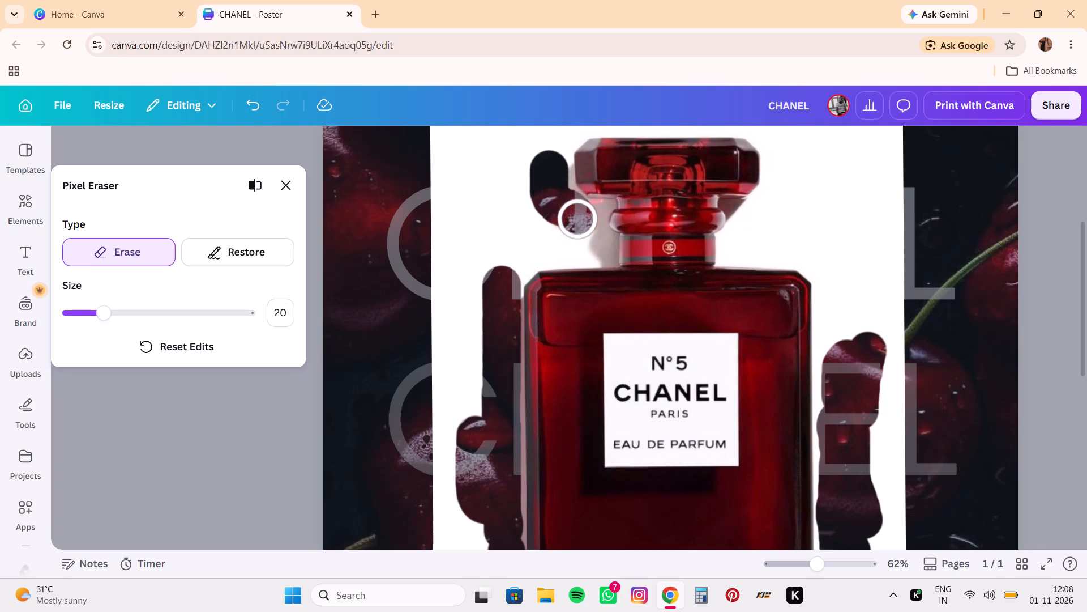
drag(580, 223, 582, 242)
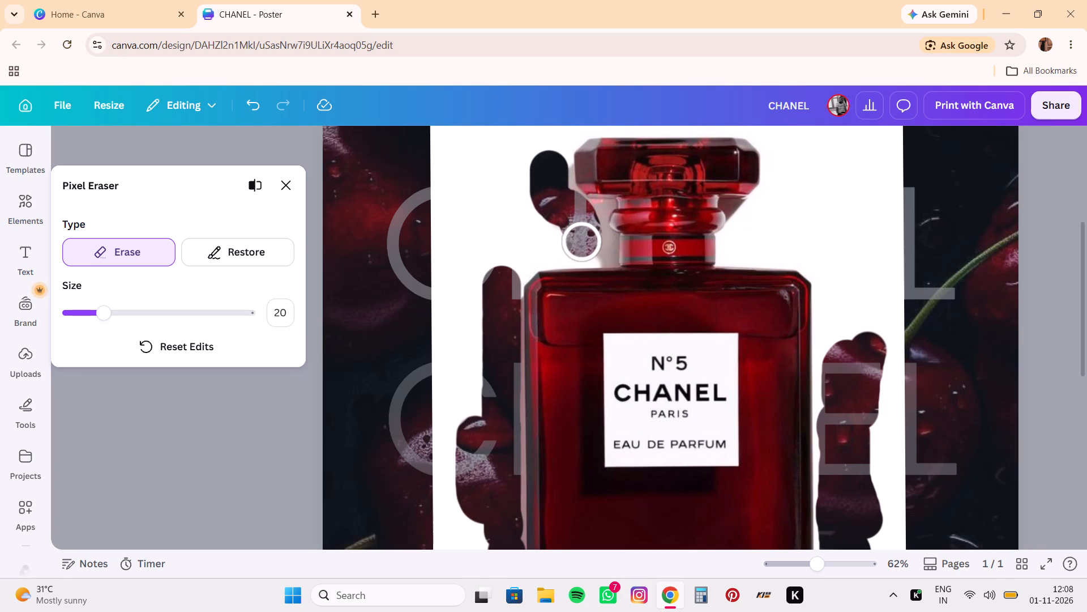
drag(582, 242, 530, 253)
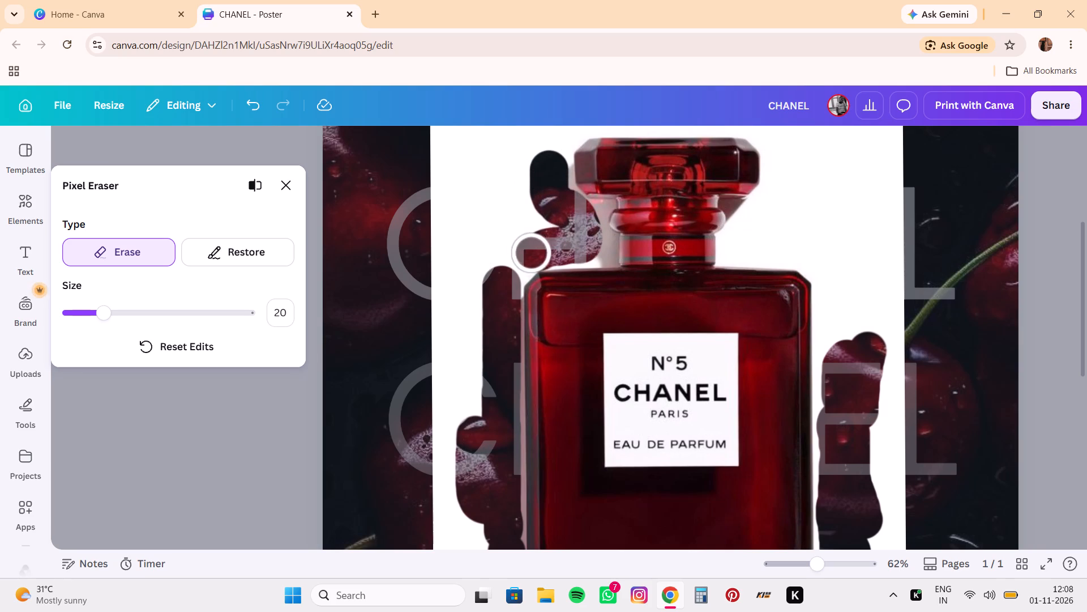
drag(530, 253, 512, 249)
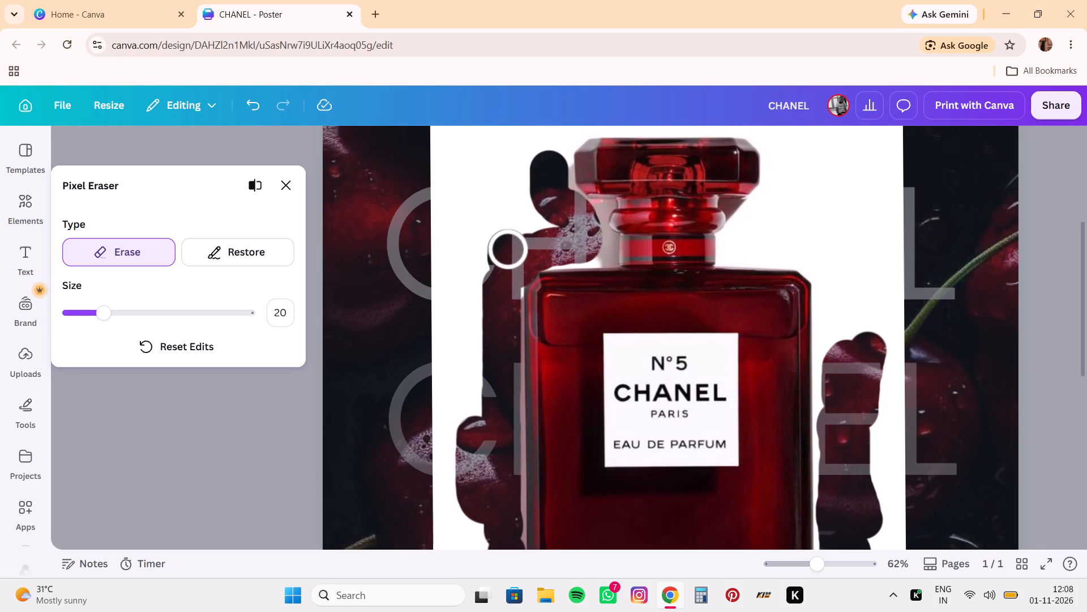
drag(512, 249, 508, 232)
drag(508, 232, 532, 185)
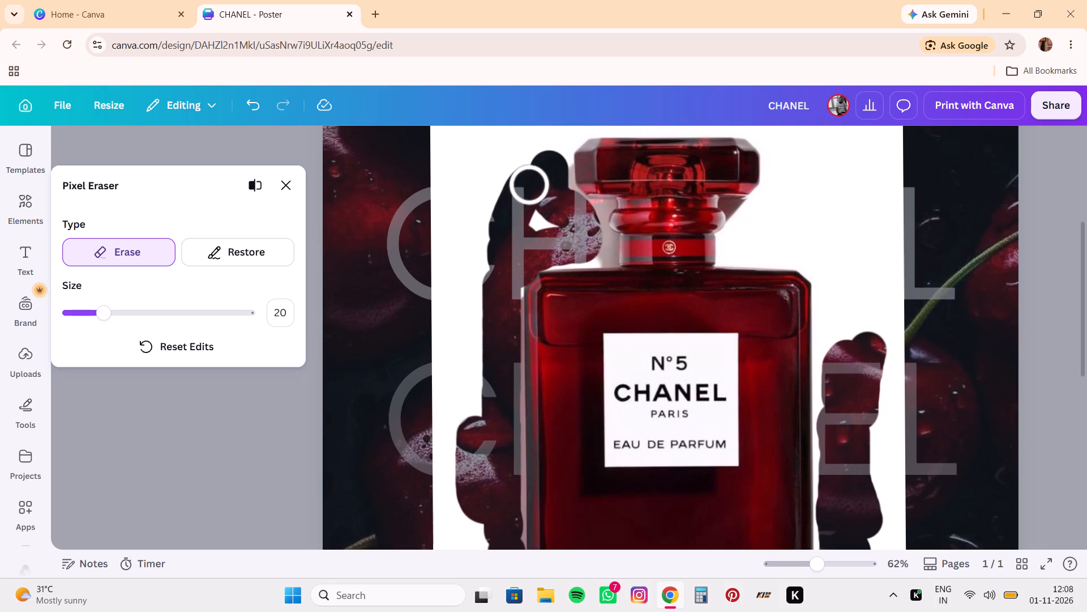
drag(532, 185, 533, 205)
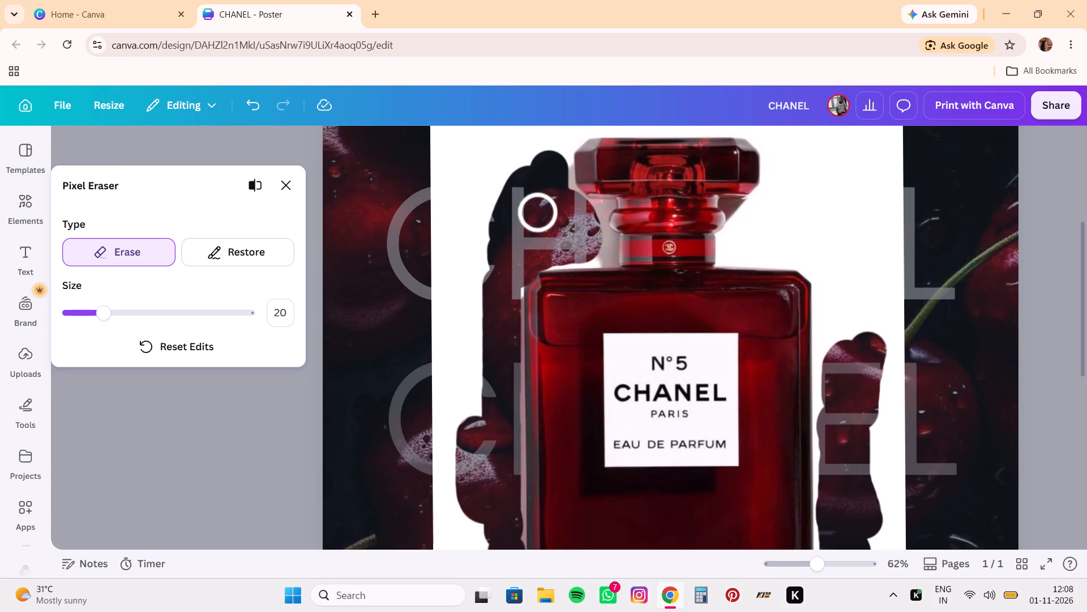
drag(533, 205, 531, 203)
Erase a band of white background around the stopper's upper left corner and across its top to the upper right corner.
scroll(531, 203, up, 2)
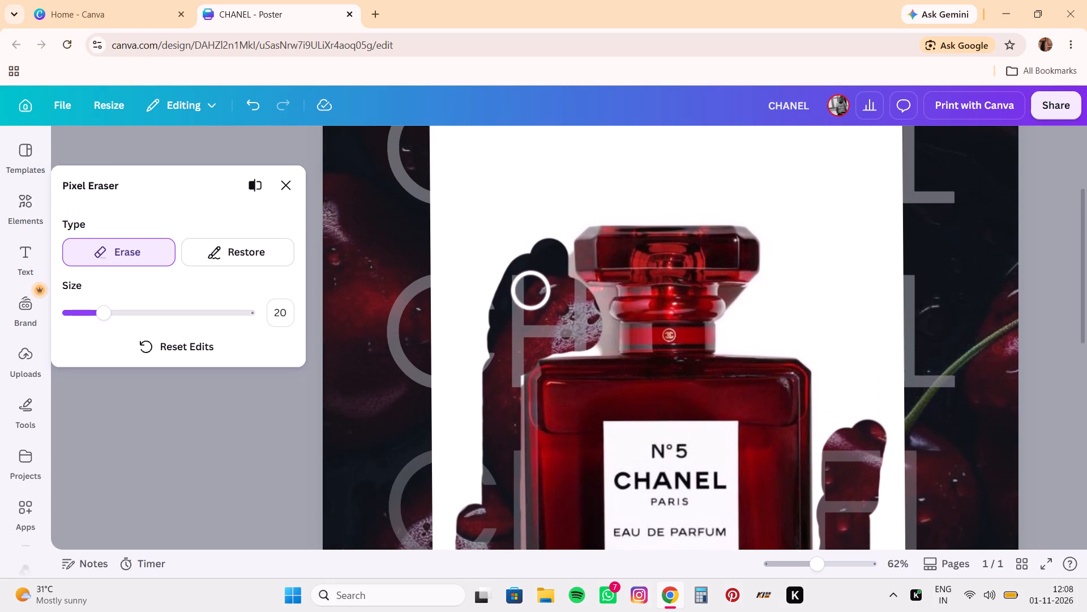
drag(532, 215, 508, 284)
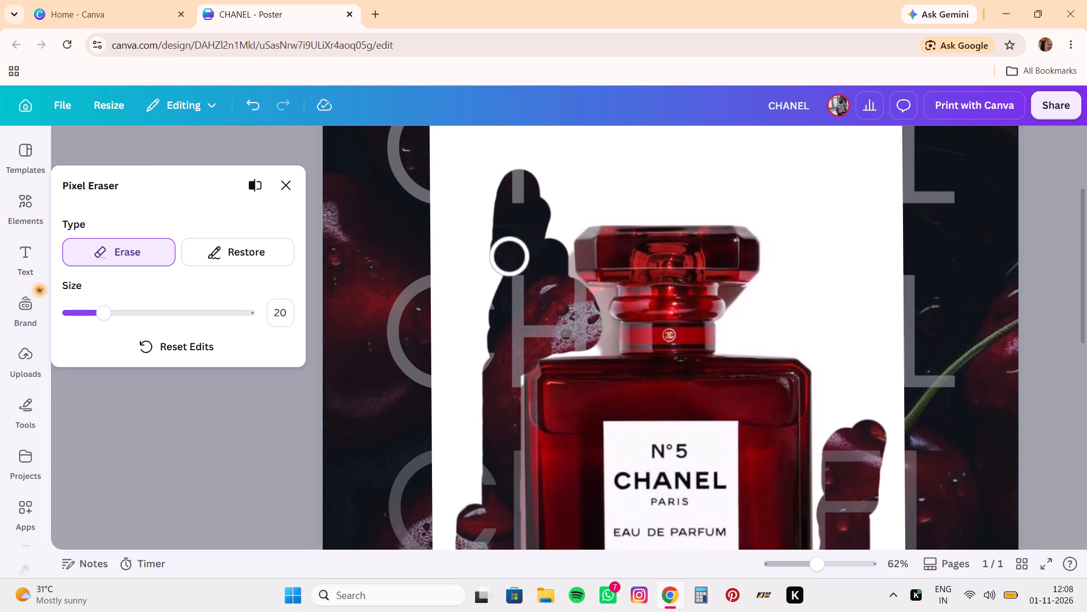
drag(508, 284, 545, 230)
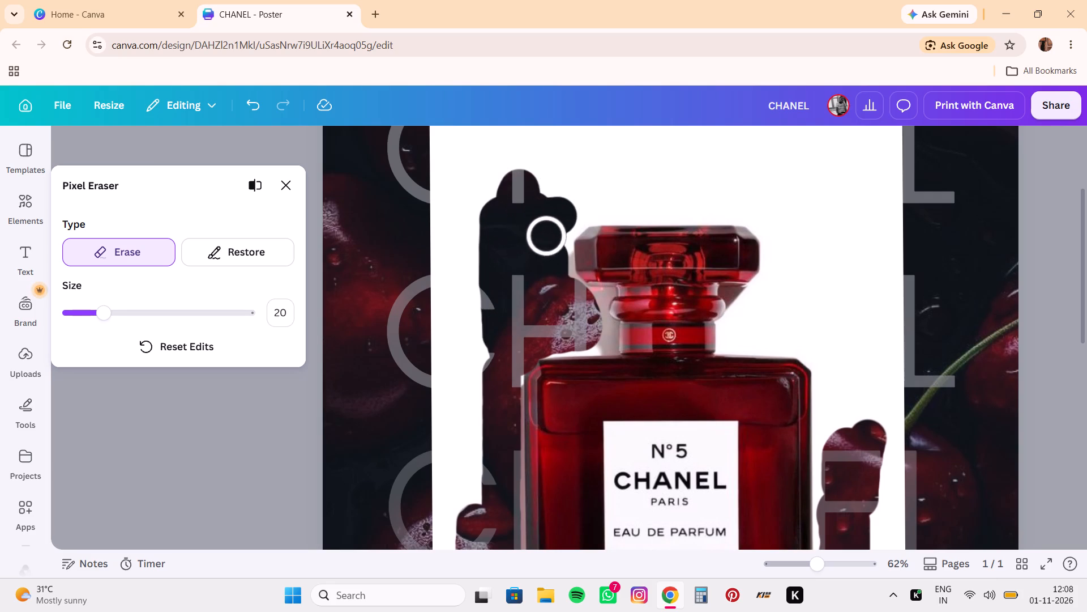
drag(545, 230, 551, 184)
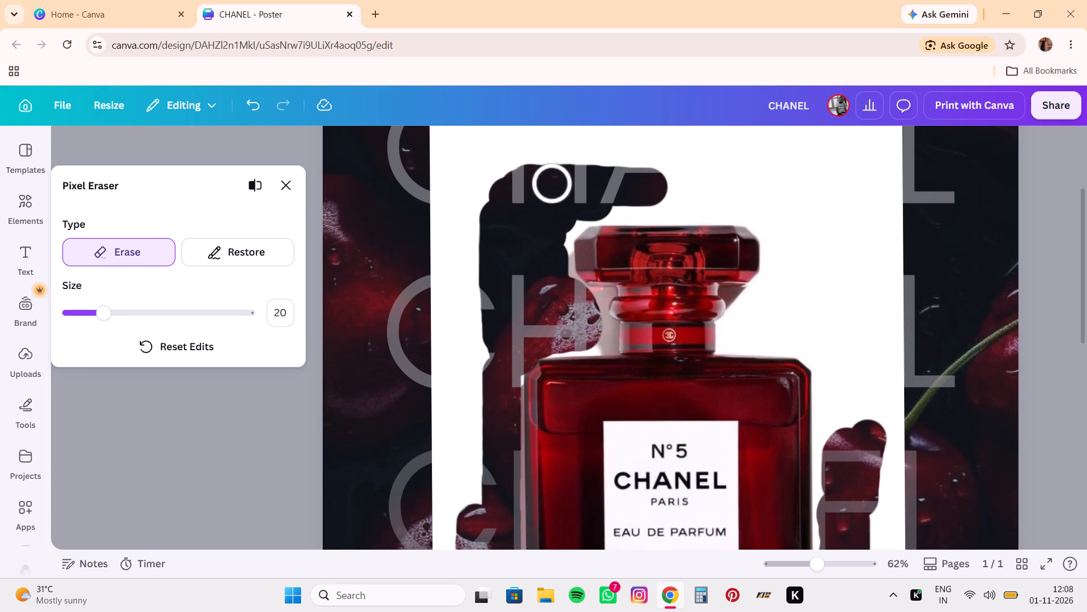
drag(551, 184, 645, 173)
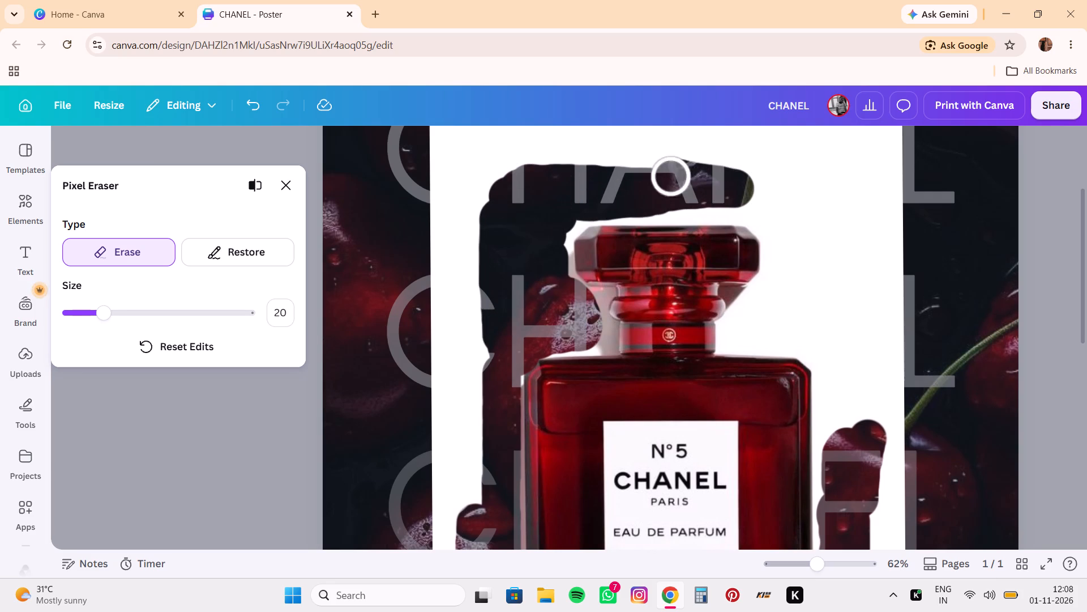
drag(645, 173, 687, 205)
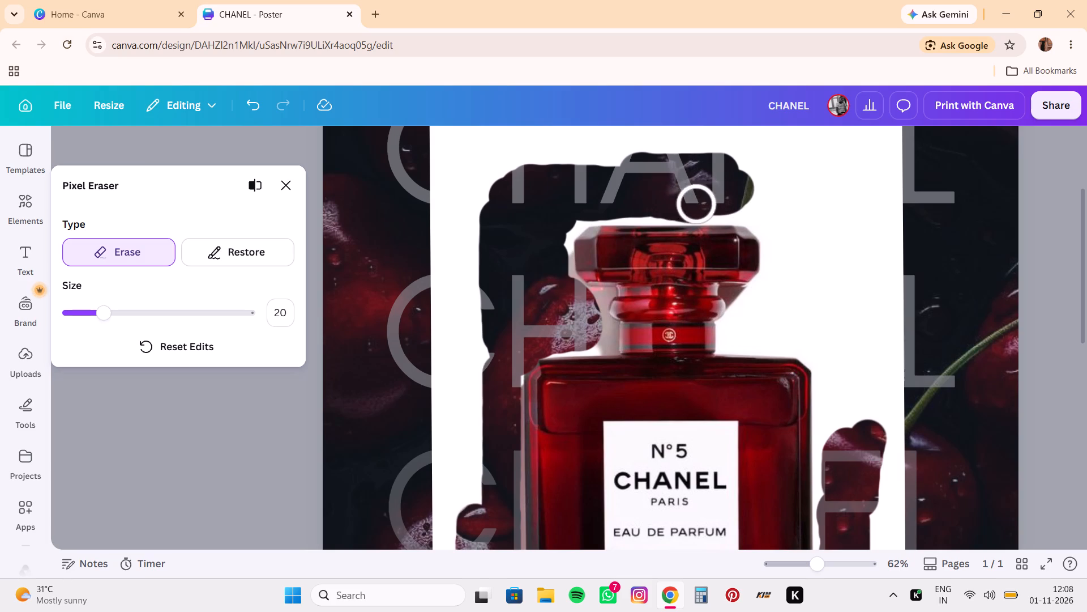
drag(687, 205, 765, 208)
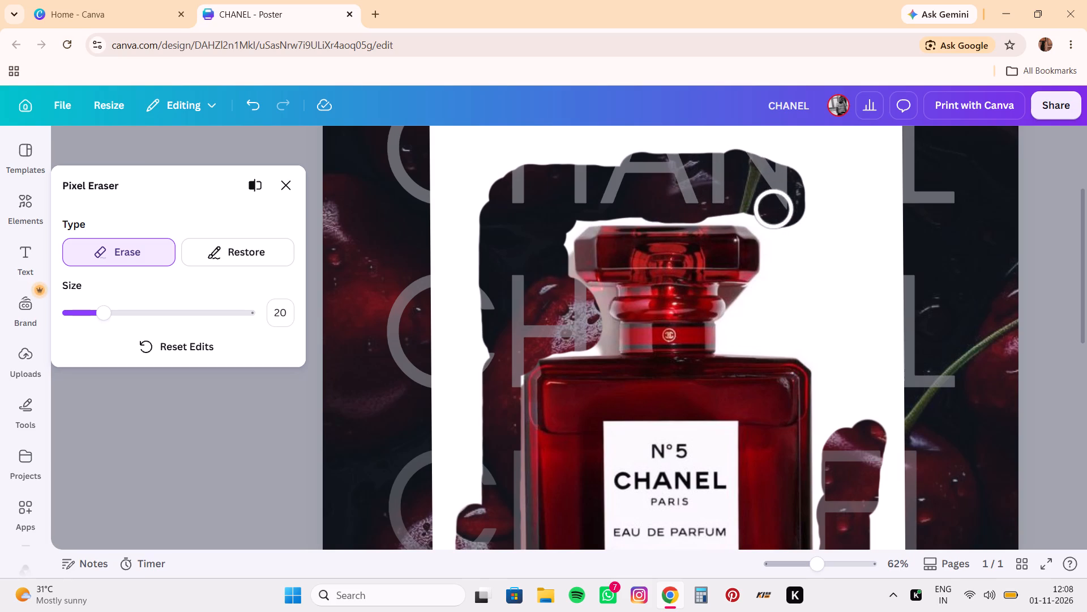
Erase the white background right of the stopper, neck and shoulder, down to the strip already cleared along the bottle's right side.
drag(765, 208, 775, 289)
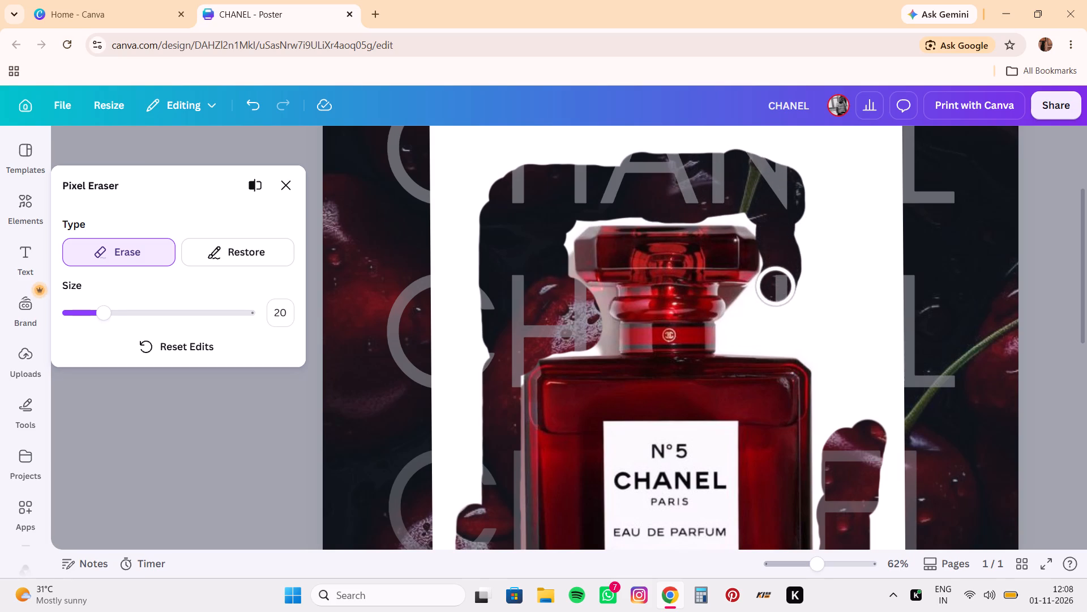
drag(775, 289, 754, 309)
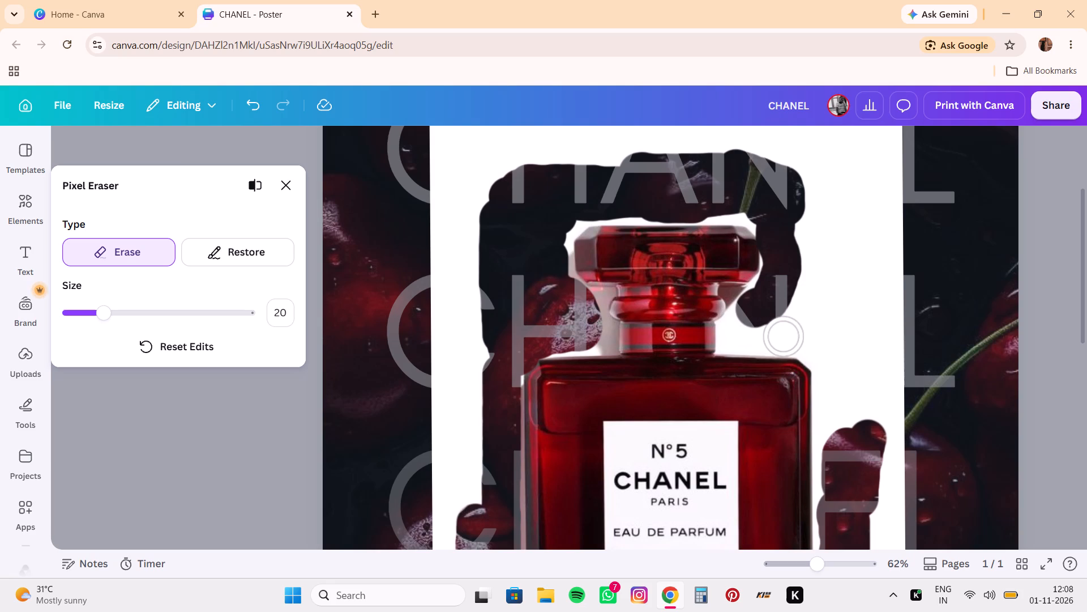
drag(756, 330, 749, 330)
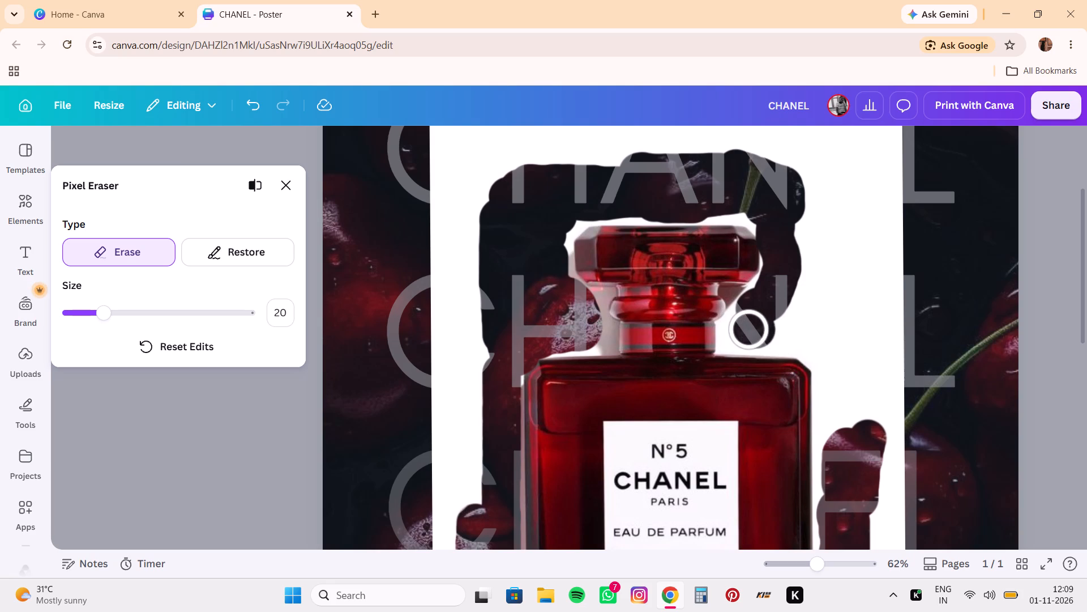
drag(749, 330, 803, 338)
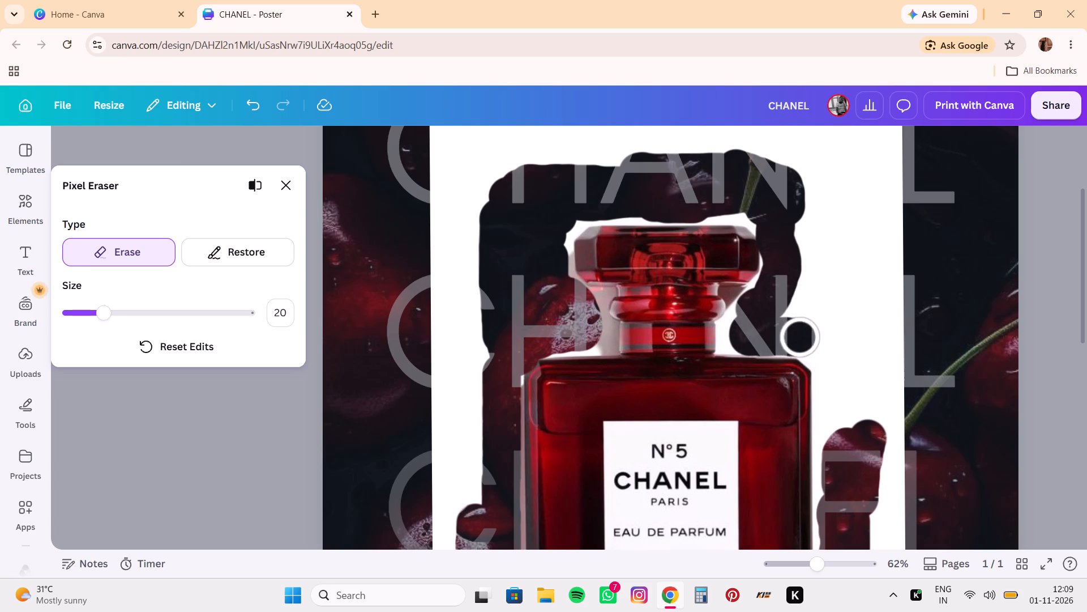
drag(803, 338, 840, 423)
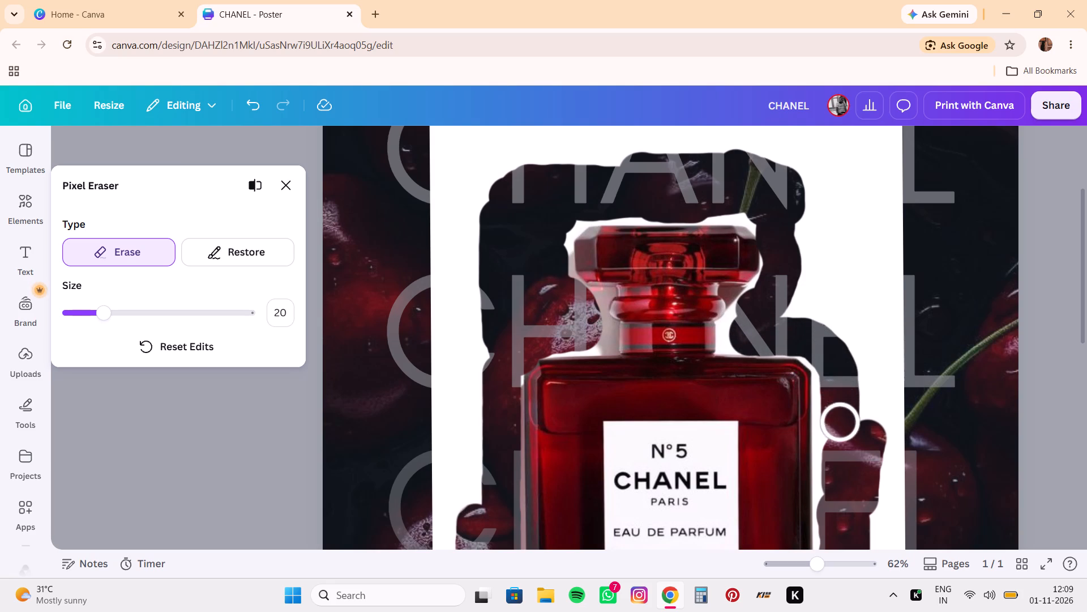
drag(840, 423, 815, 277)
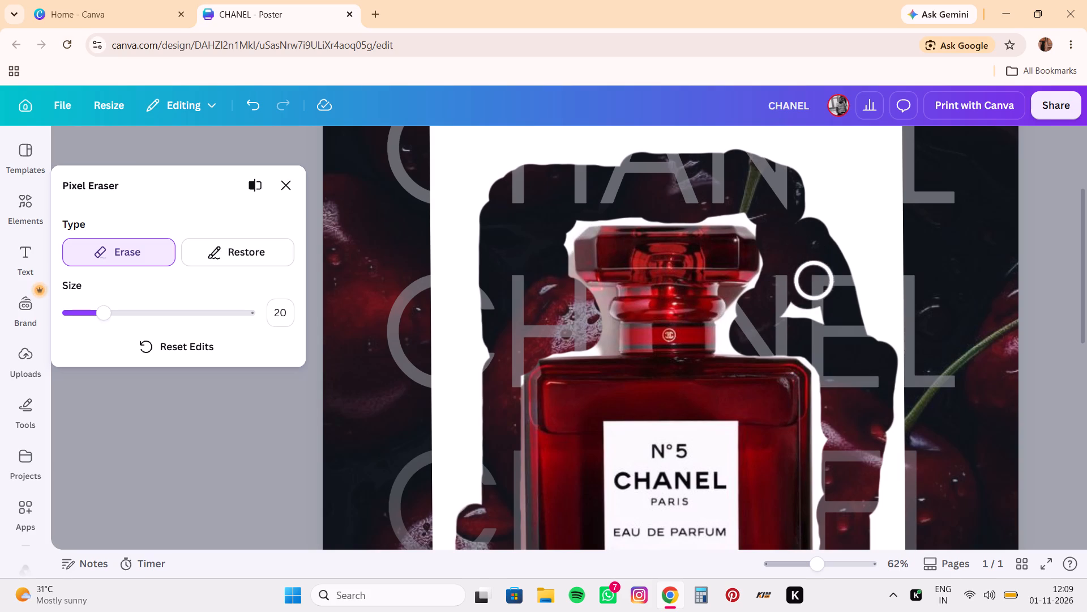
drag(815, 277, 821, 221)
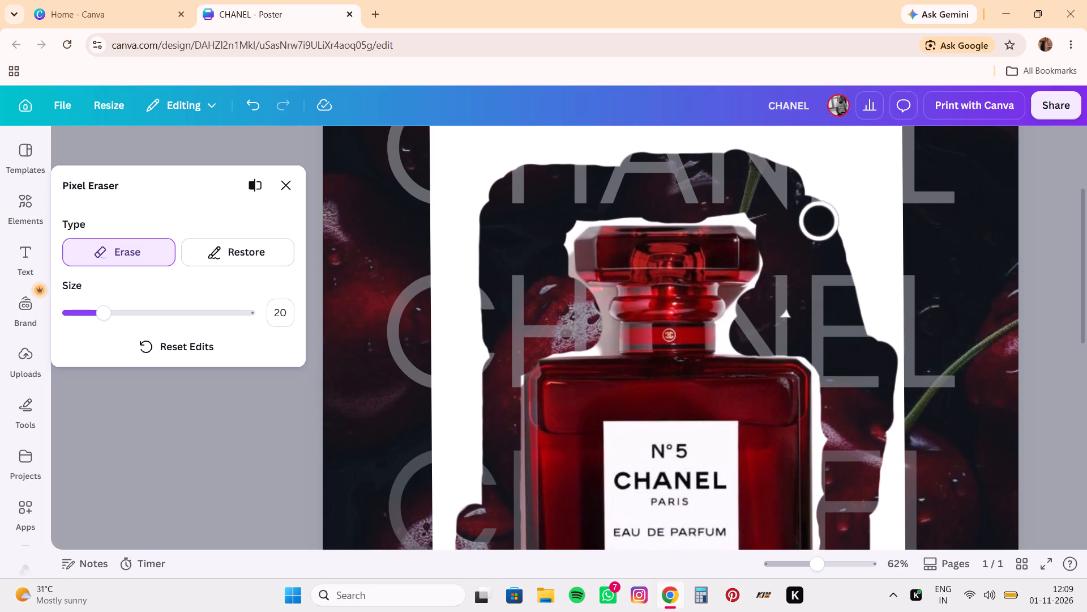
drag(821, 221, 849, 303)
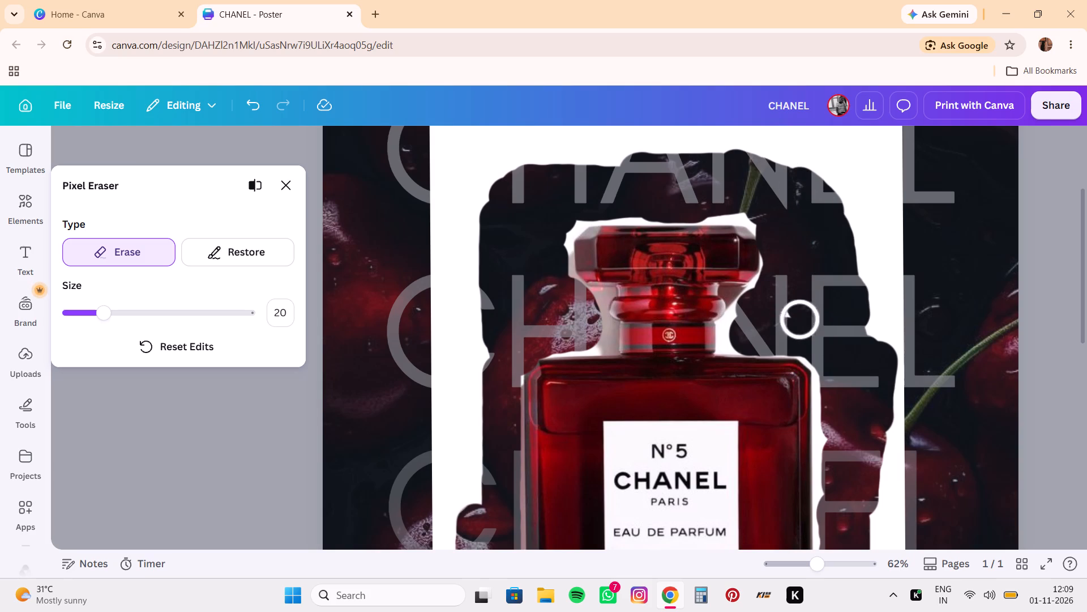
drag(793, 317, 813, 316)
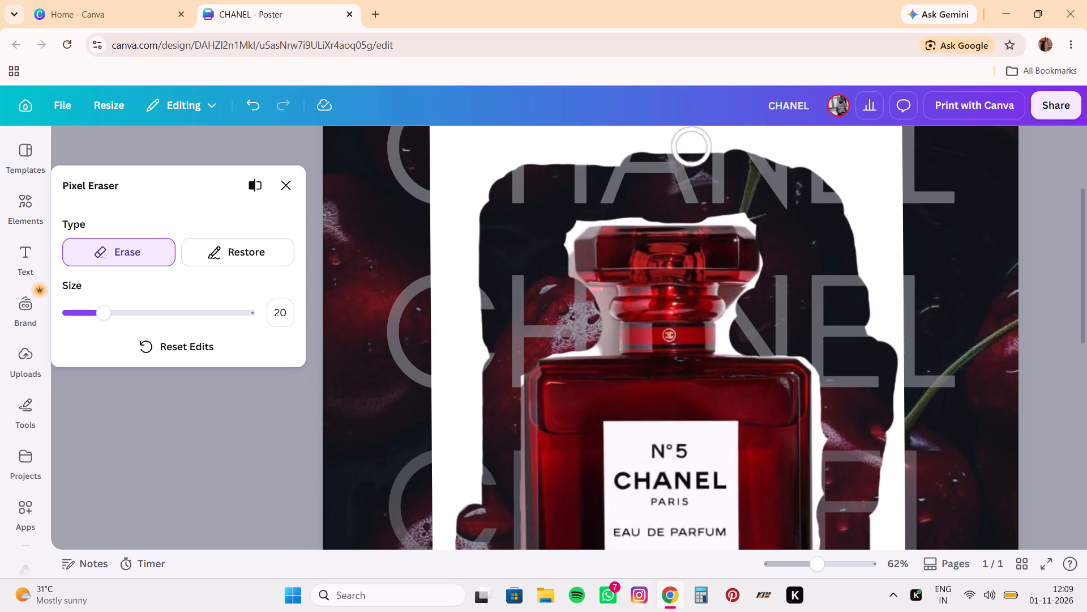
Reduce the eraser size to 7 and erase the grey and white remnants left of the bottle's neck and above its left shoulder.
drag(538, 292, 554, 304)
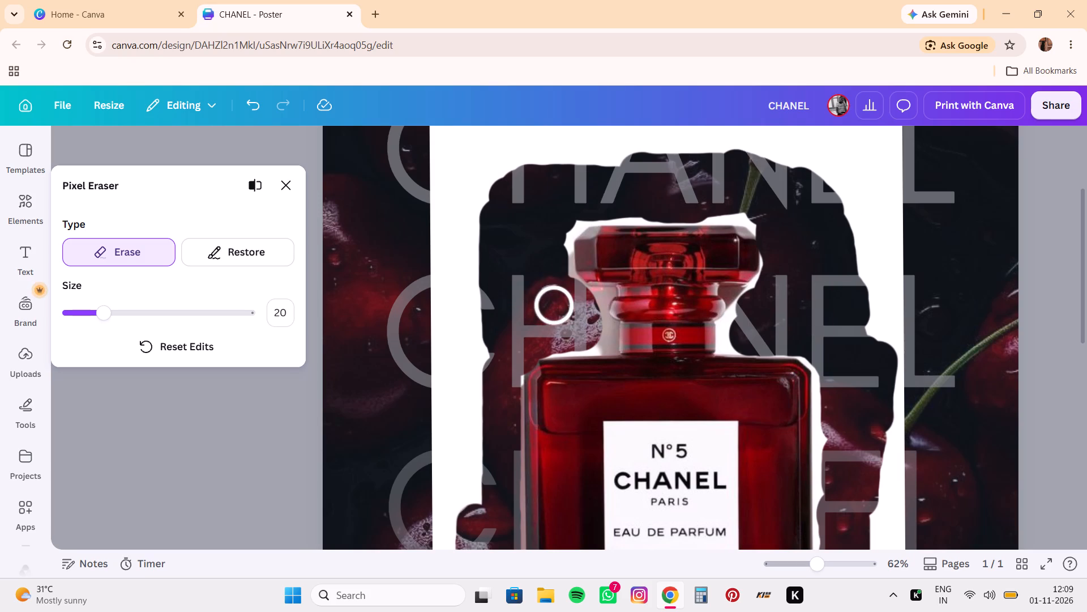
drag(554, 304, 554, 303)
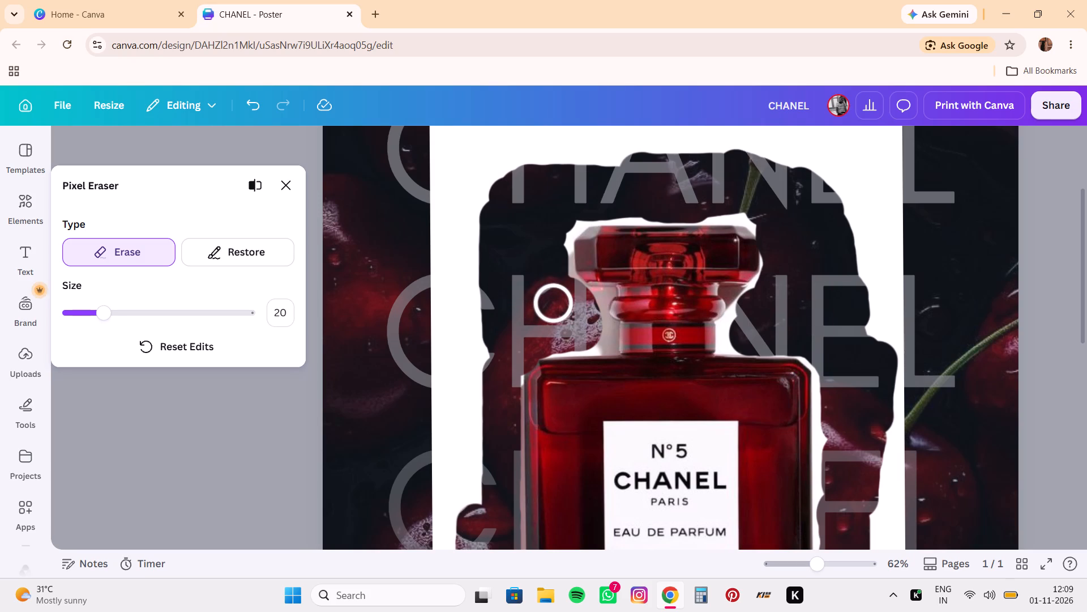
drag(100, 315, 90, 313)
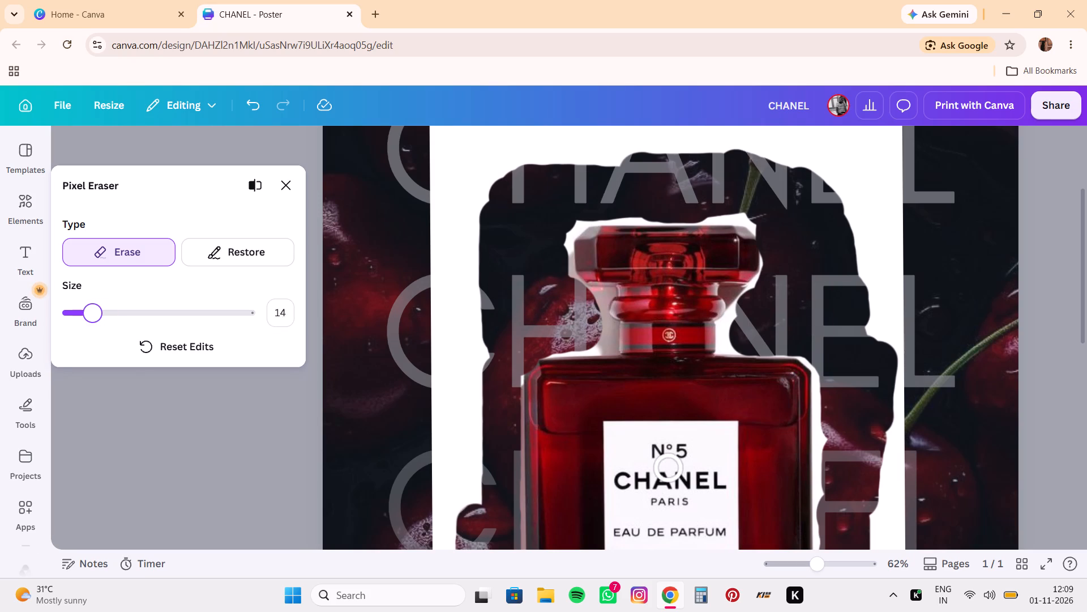
drag(90, 313, 79, 311)
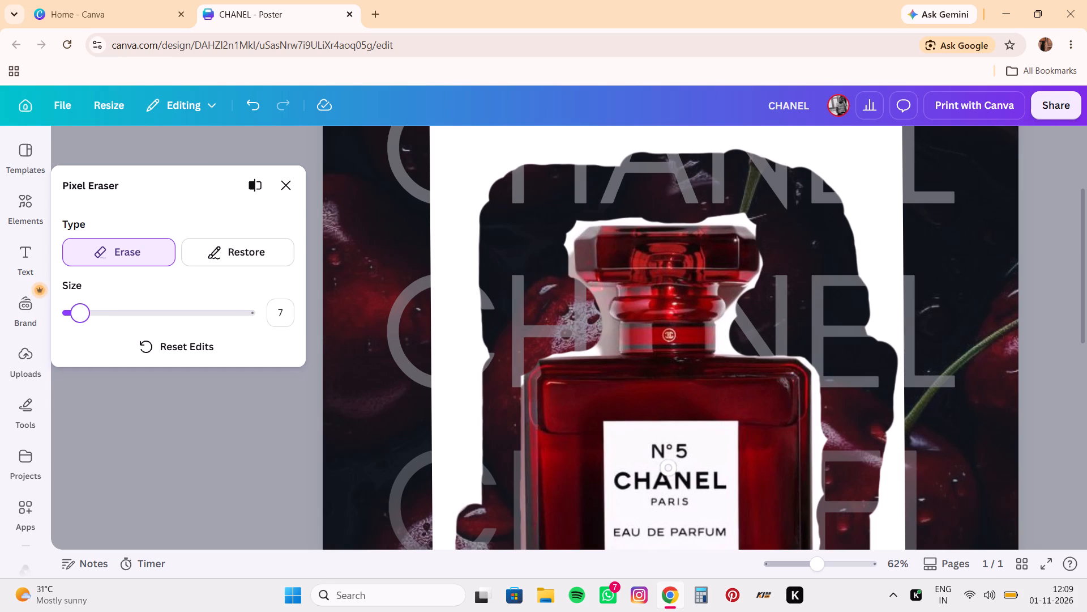
click(849, 566)
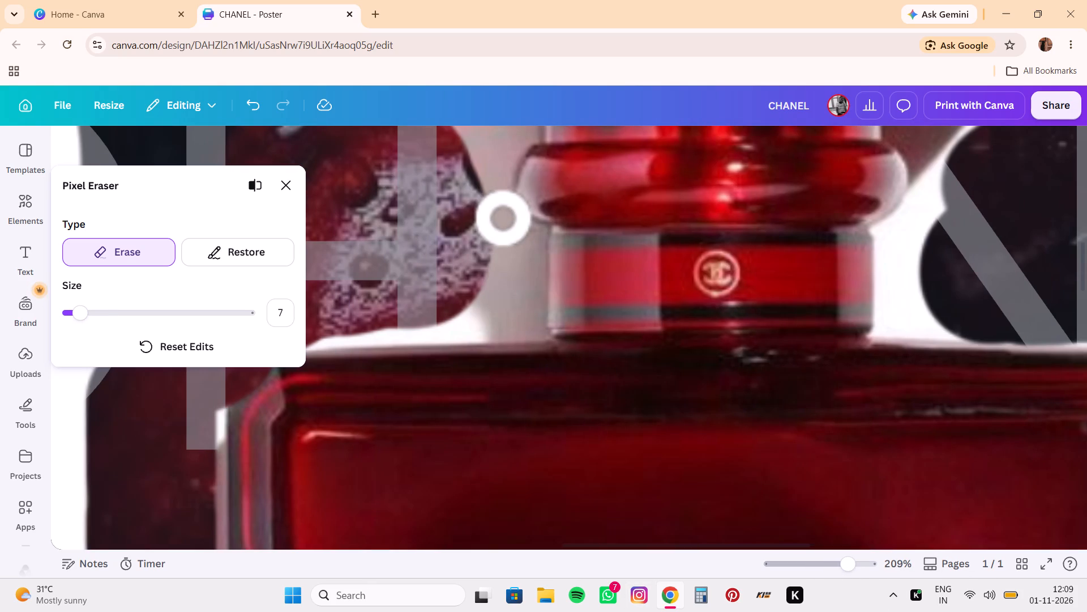
drag(503, 219, 514, 271)
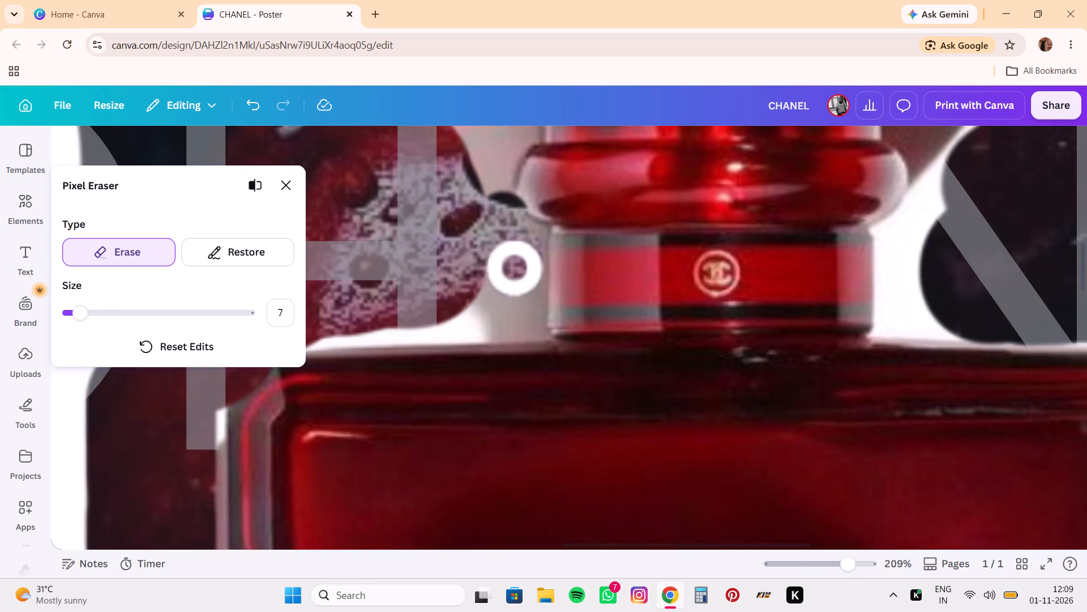
drag(514, 271, 450, 313)
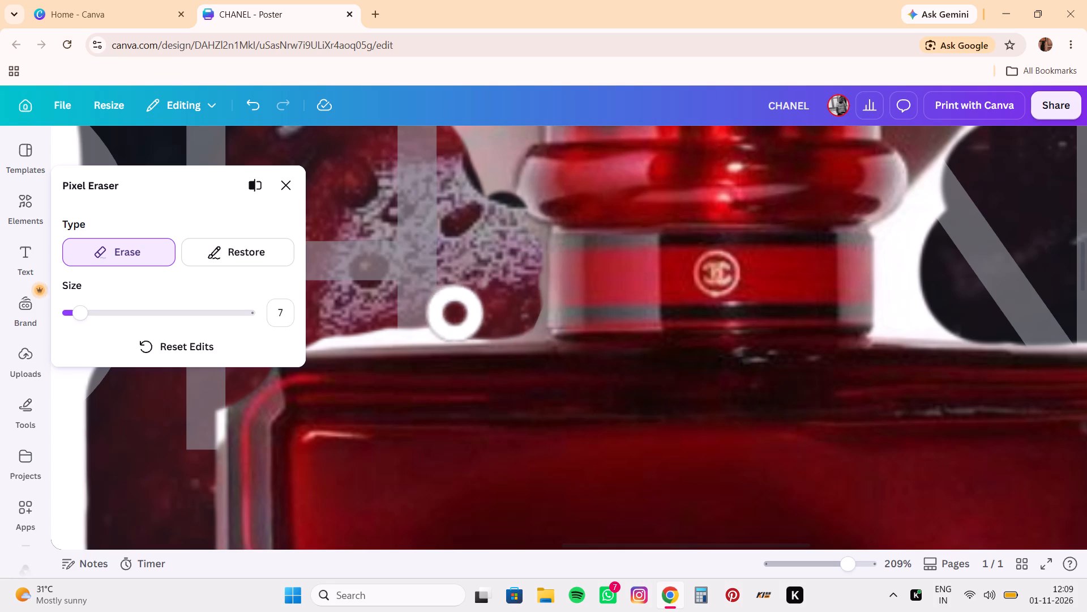
drag(450, 313, 362, 312)
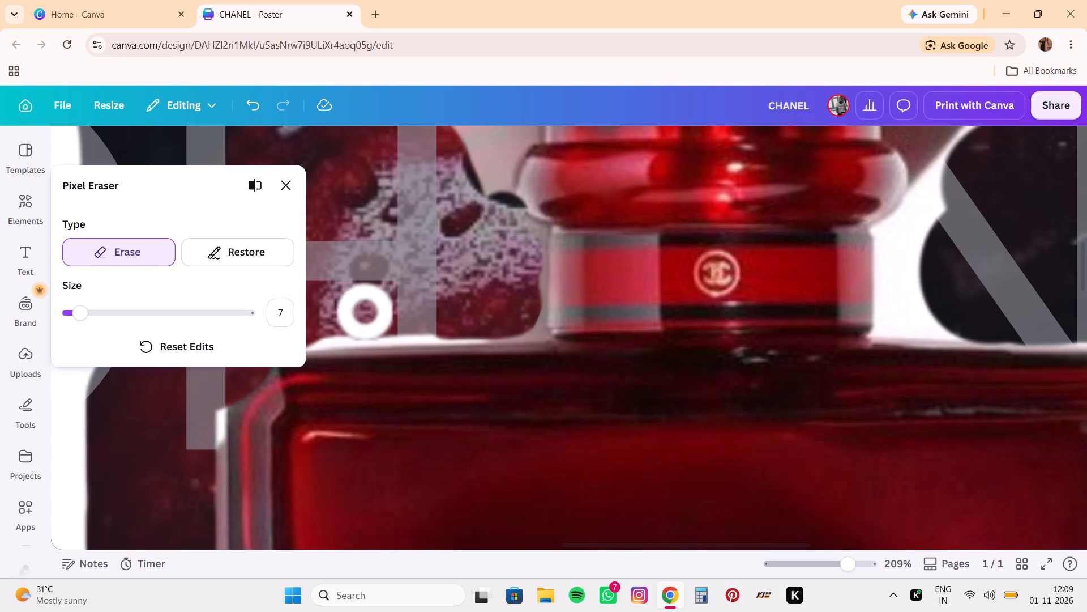
drag(362, 312, 333, 316)
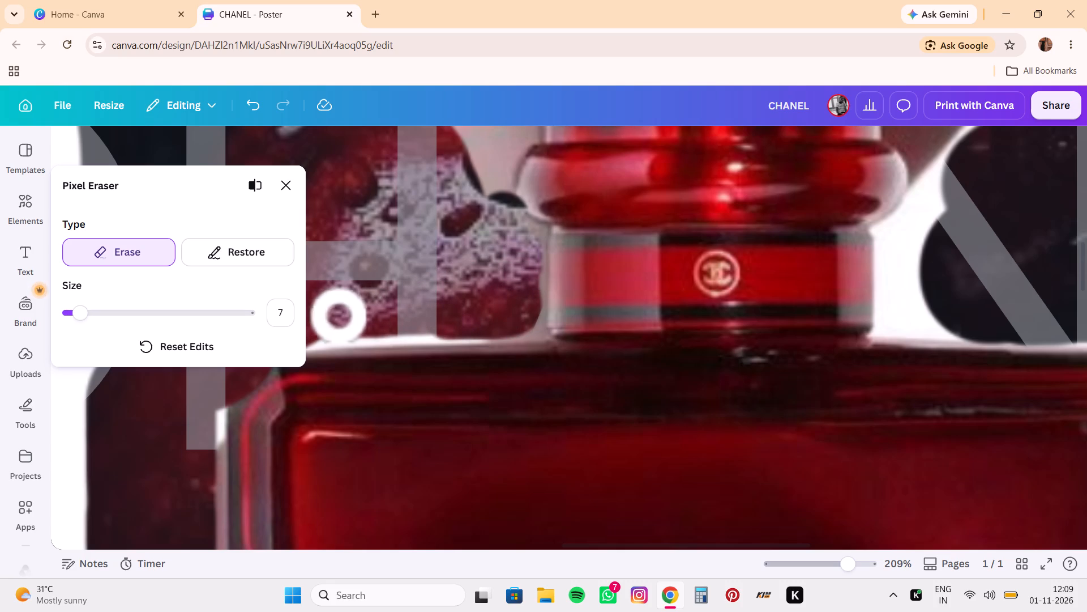
drag(333, 316, 448, 325)
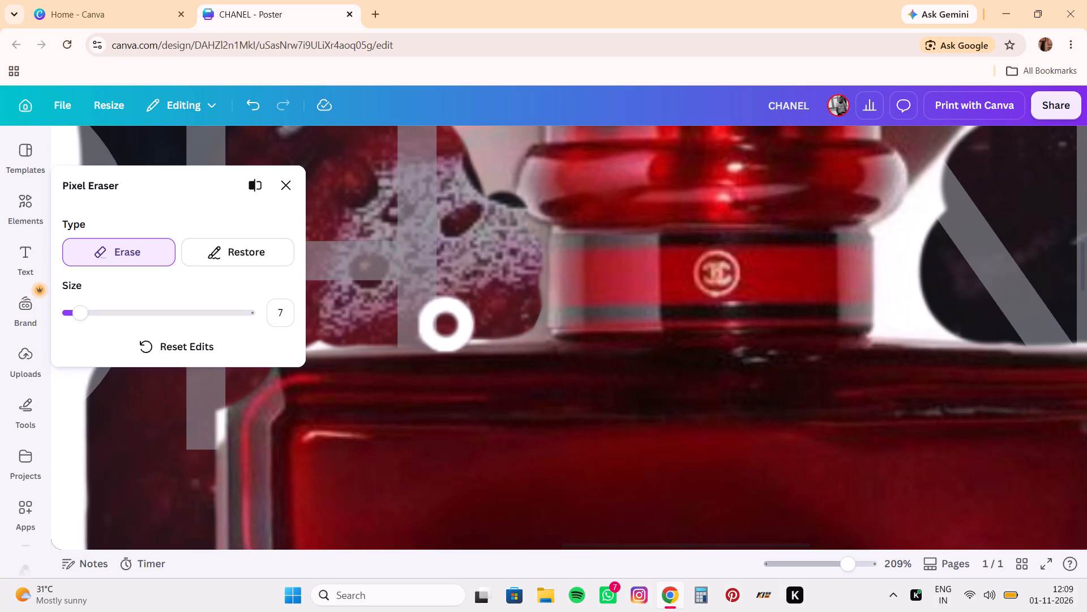
drag(448, 325, 515, 266)
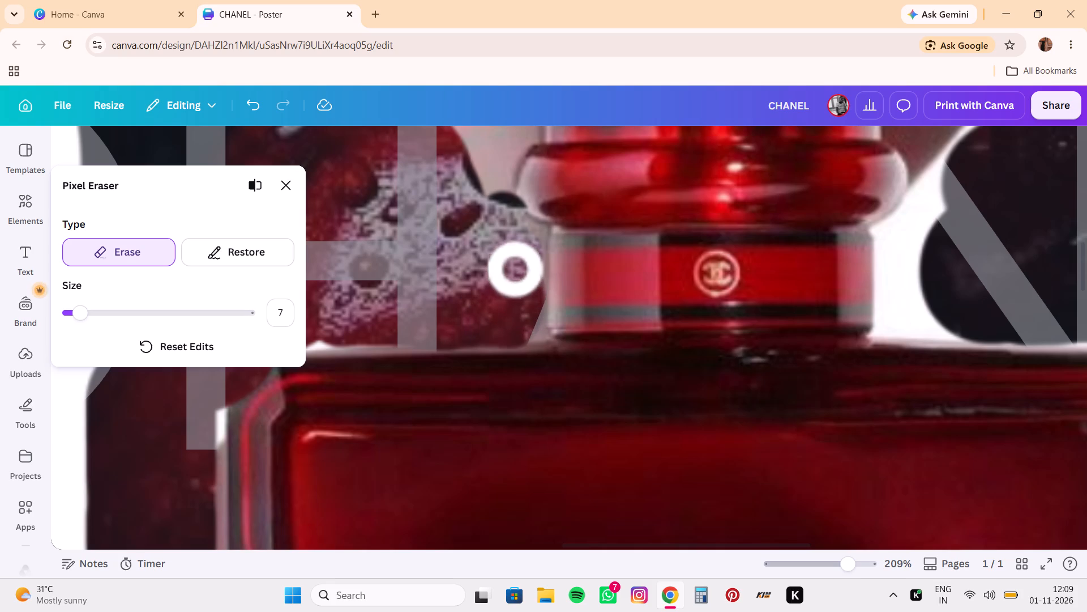
drag(515, 266, 510, 316)
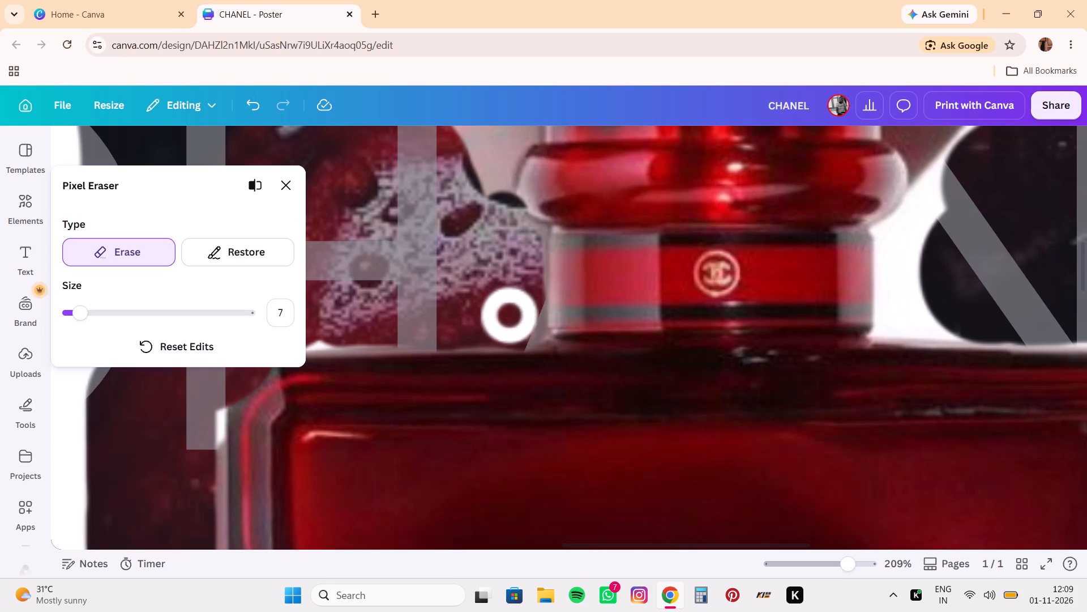
drag(510, 316, 408, 308)
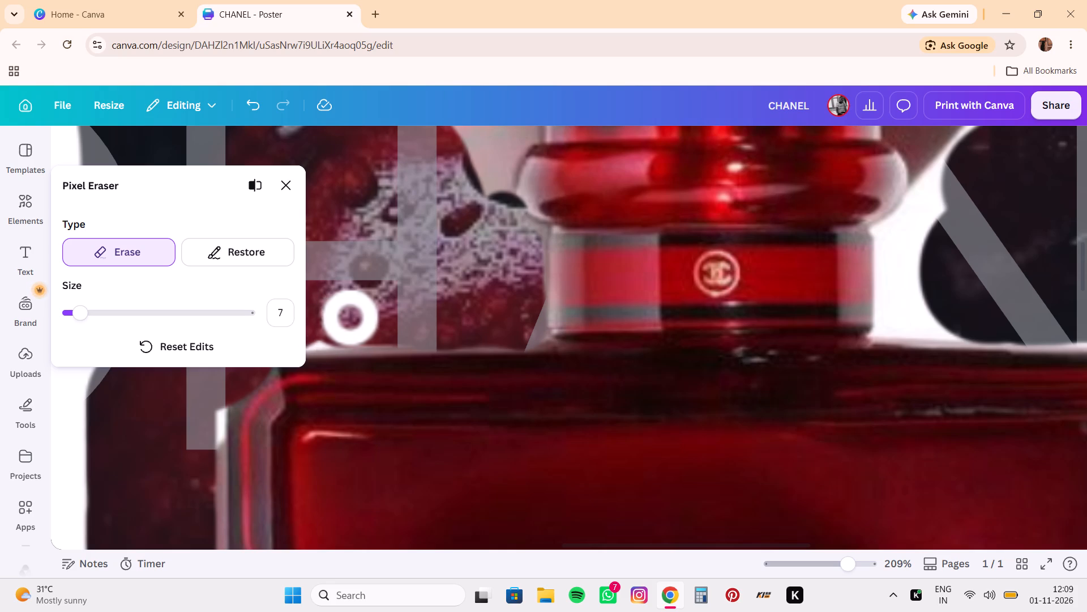
Erase the leftover white edge around the outer corner of the bottle's left shoulder.
drag(351, 317, 236, 367)
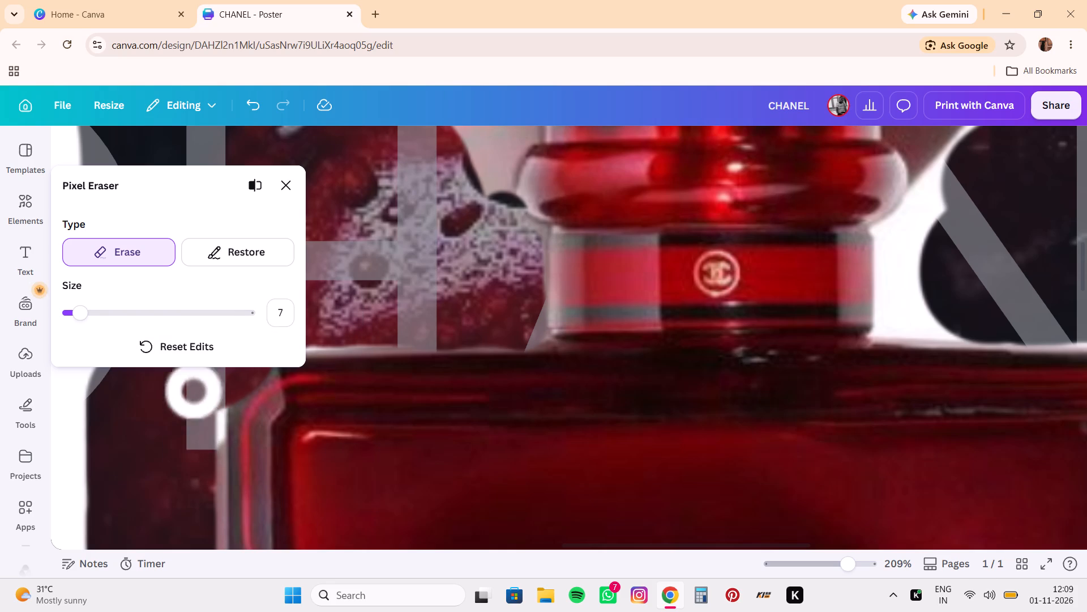
drag(203, 418, 202, 467)
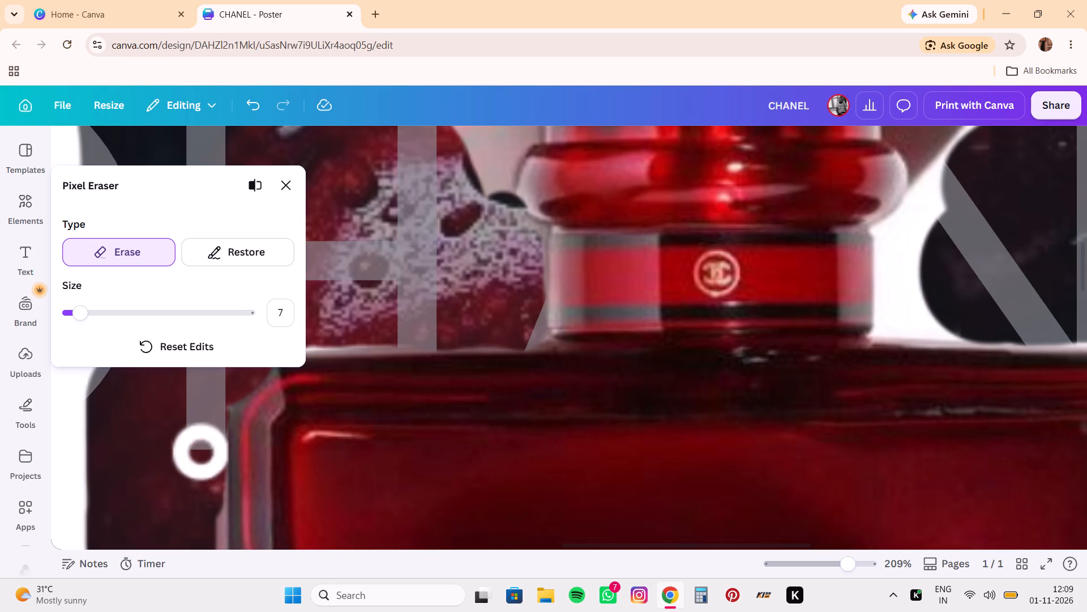
drag(202, 467, 192, 458)
Erase the thin pink strip along the bottle's left edge, from below the shoulder down to the level of the EAU DE PARFUM text.
scroll(192, 458, down, 3)
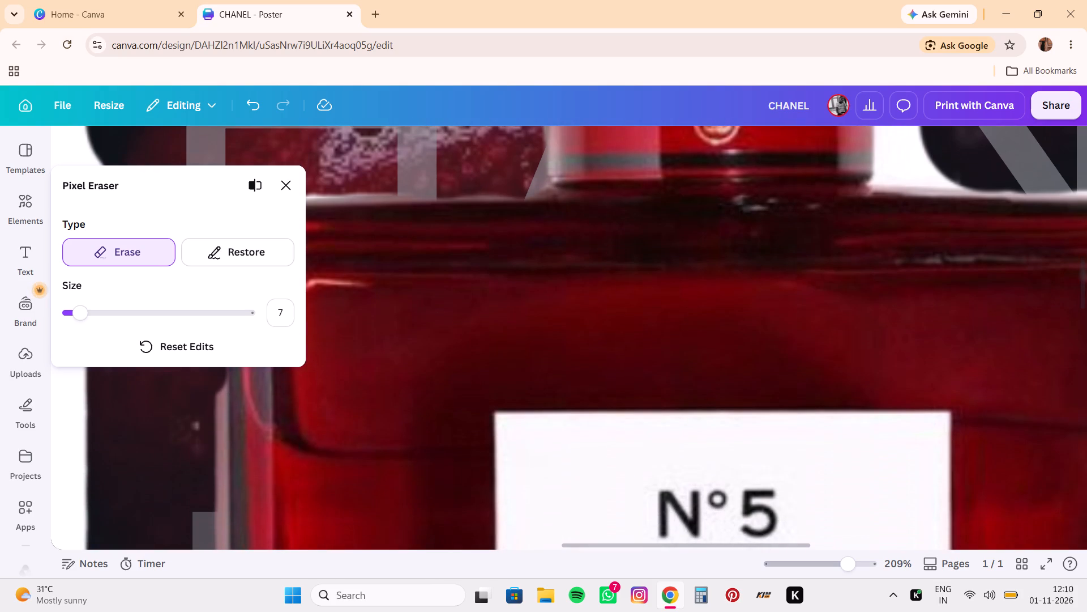
scroll(433, 480, right, 5)
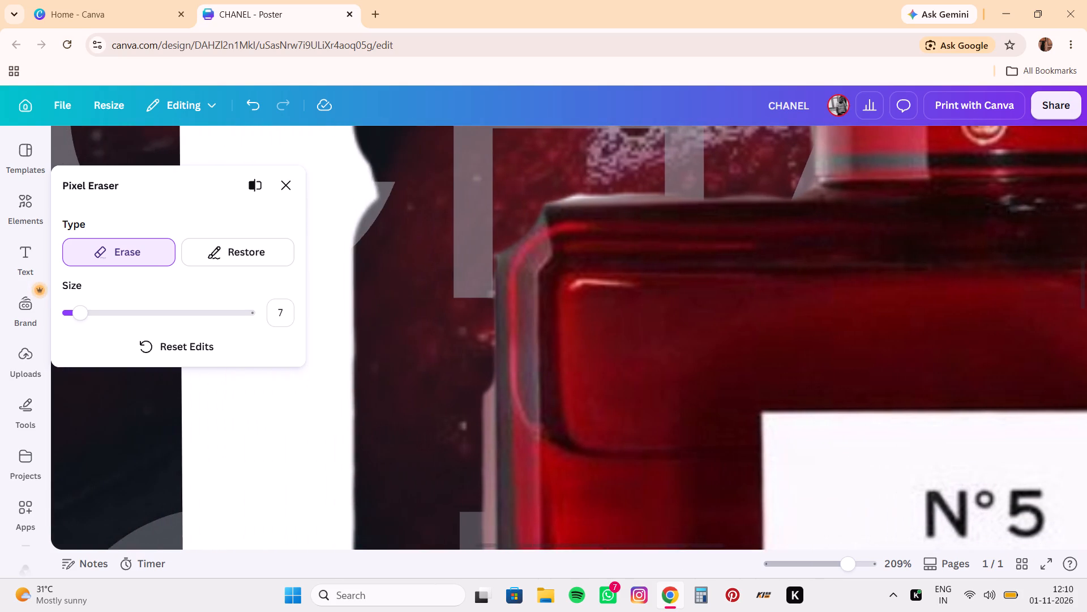
scroll(433, 480, down, 4)
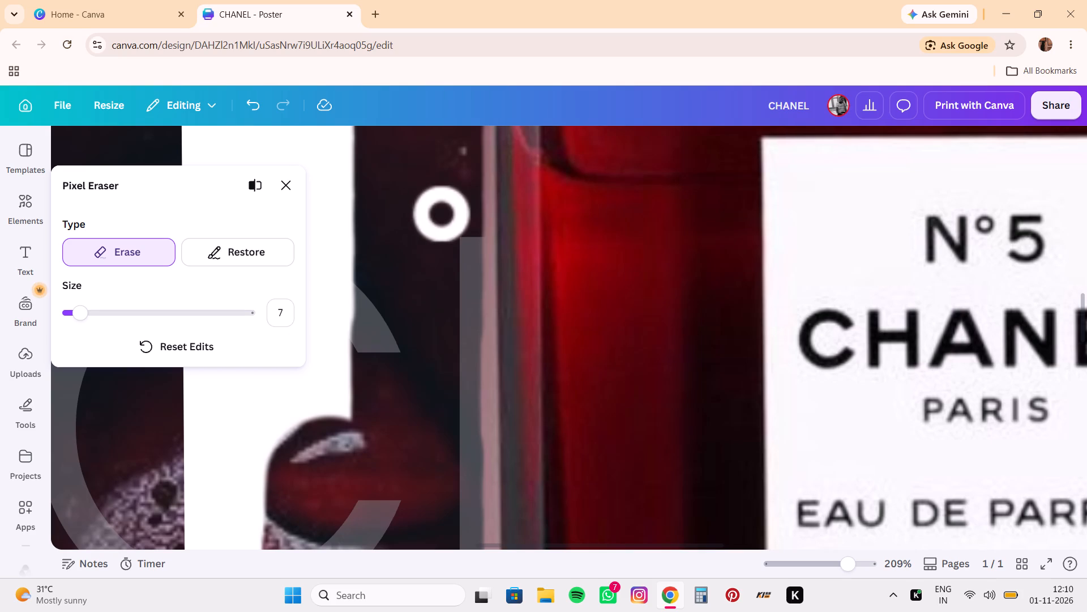
drag(455, 219, 463, 260)
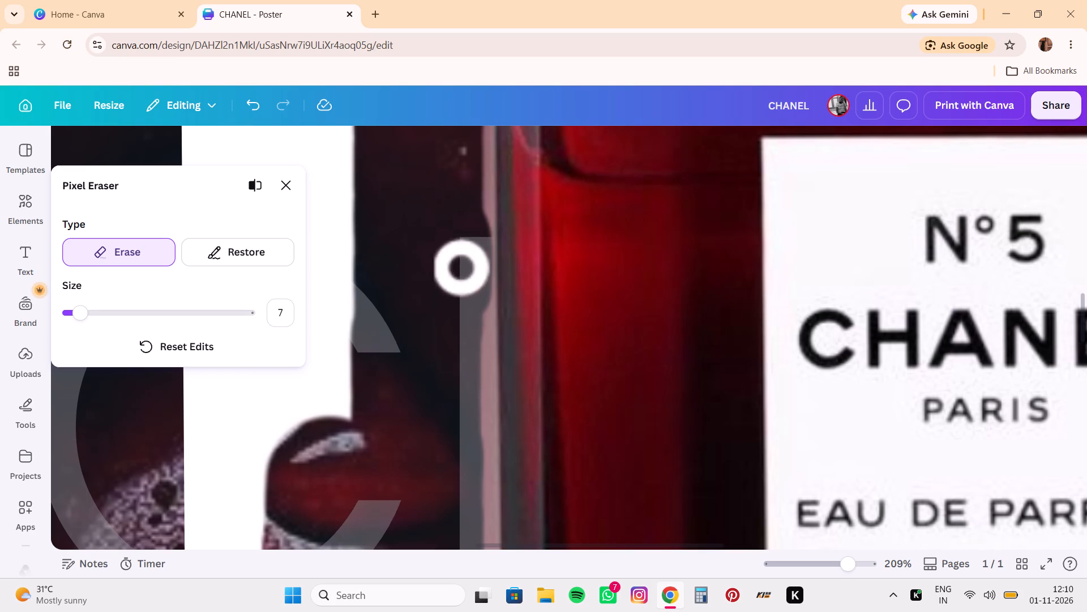
drag(463, 260, 467, 282)
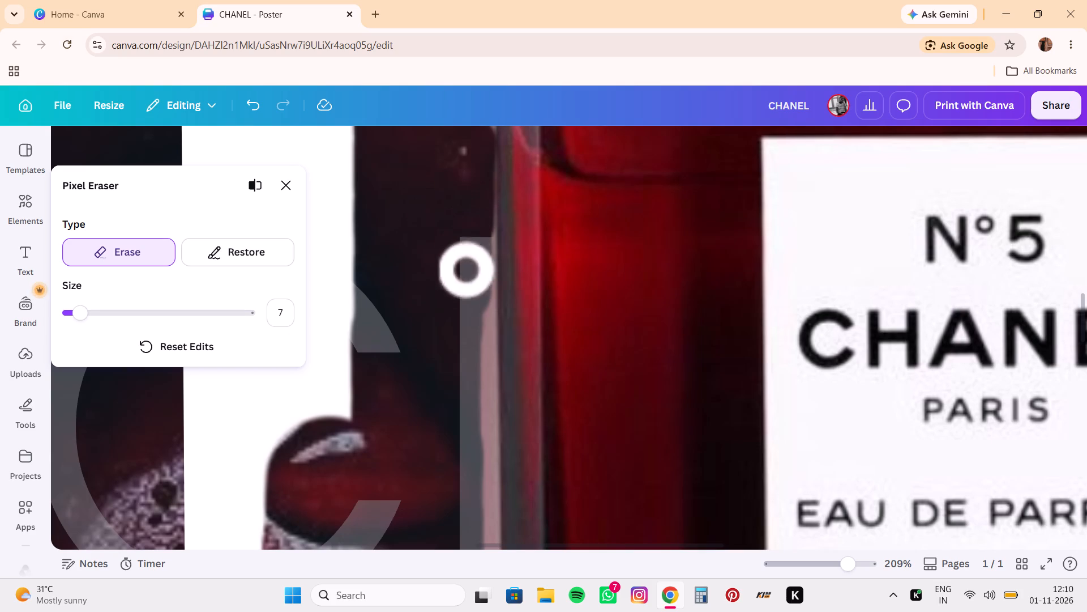
drag(467, 282, 472, 408)
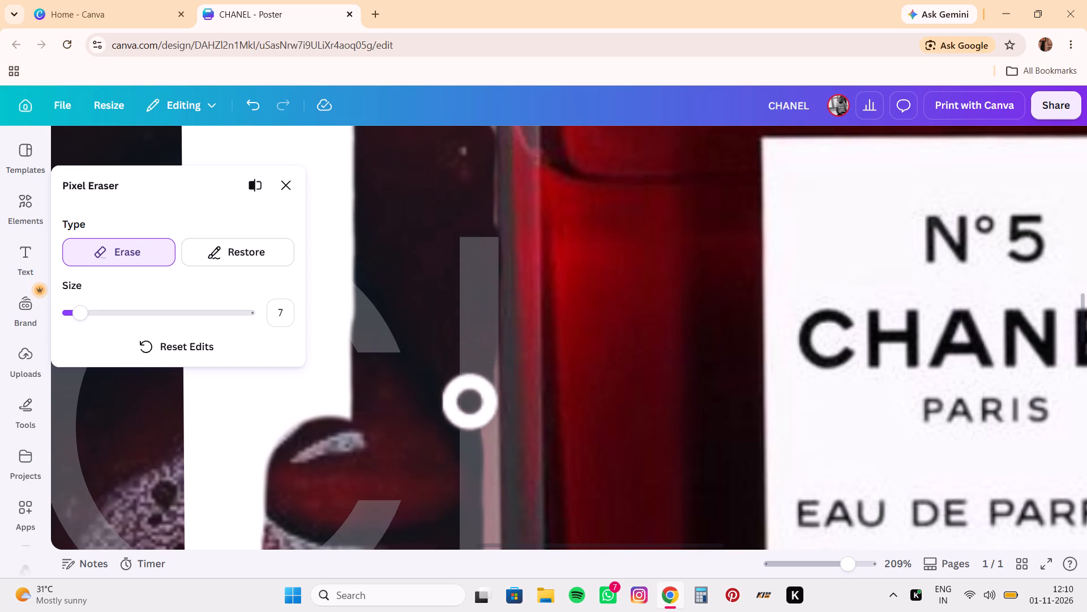
drag(472, 408, 474, 462)
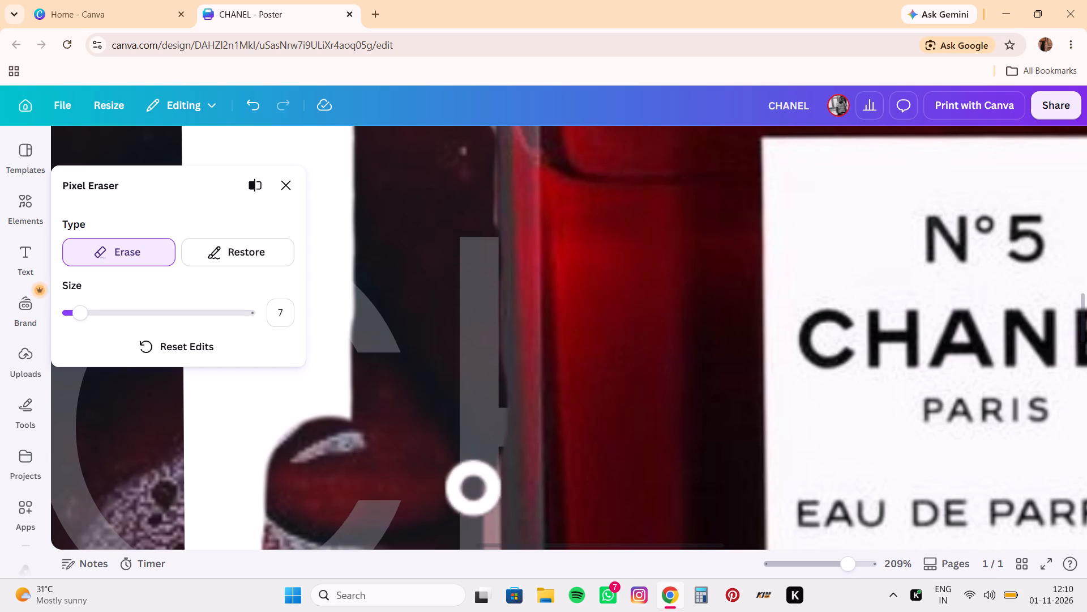
drag(480, 487, 479, 521)
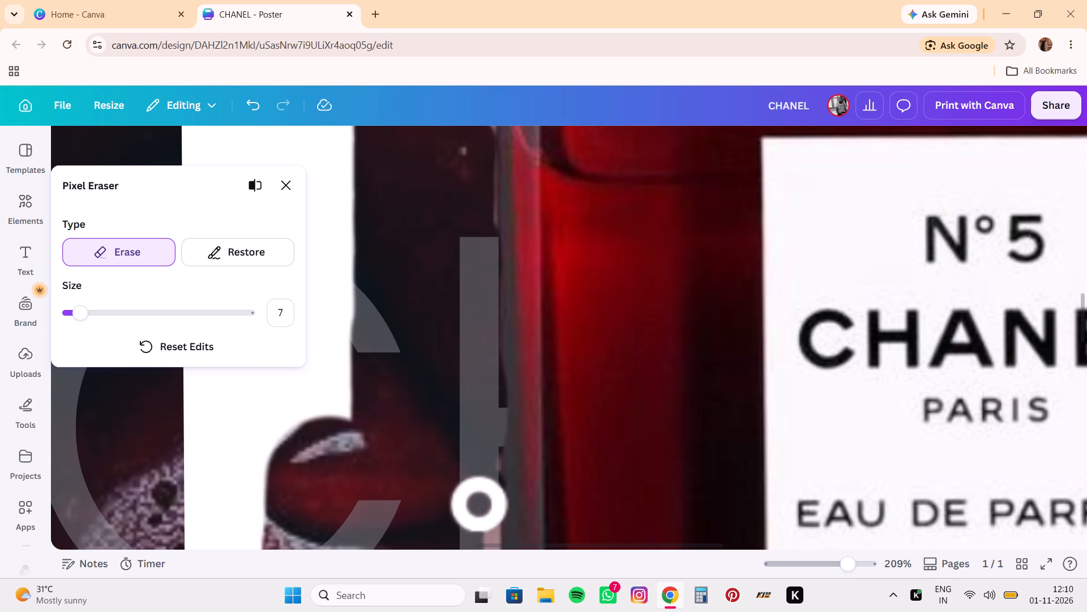
drag(479, 521, 474, 571)
scroll(468, 392, up, 1)
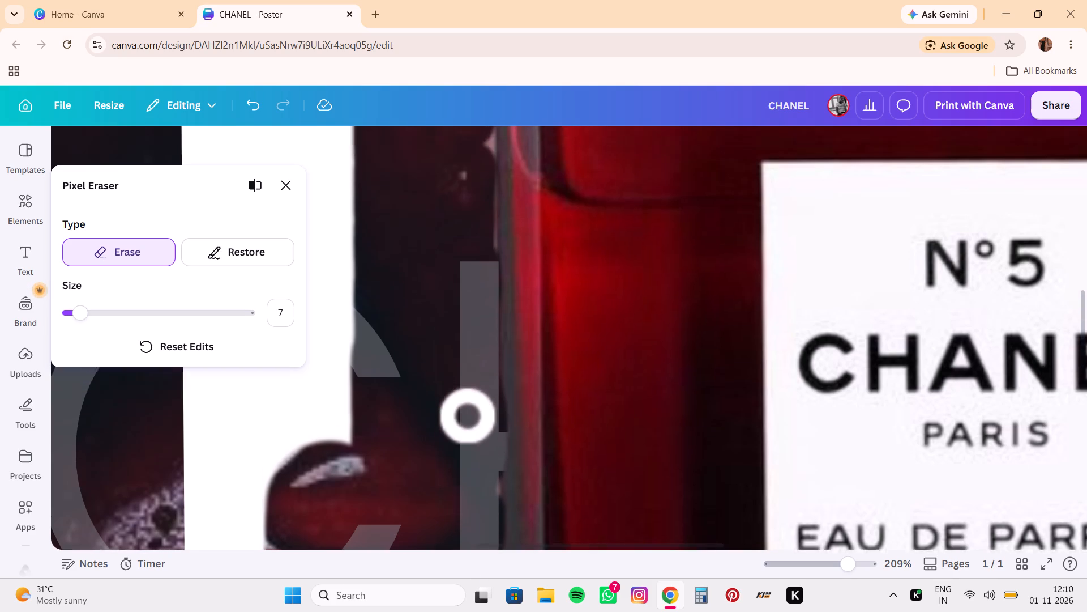
scroll(468, 392, up, 2)
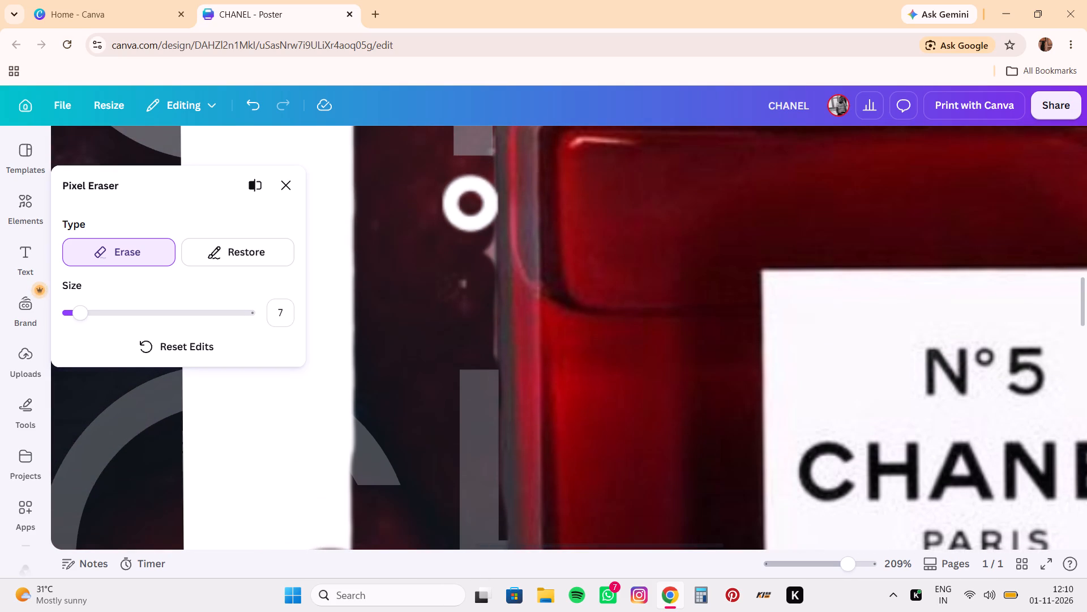
drag(471, 203, 471, 332)
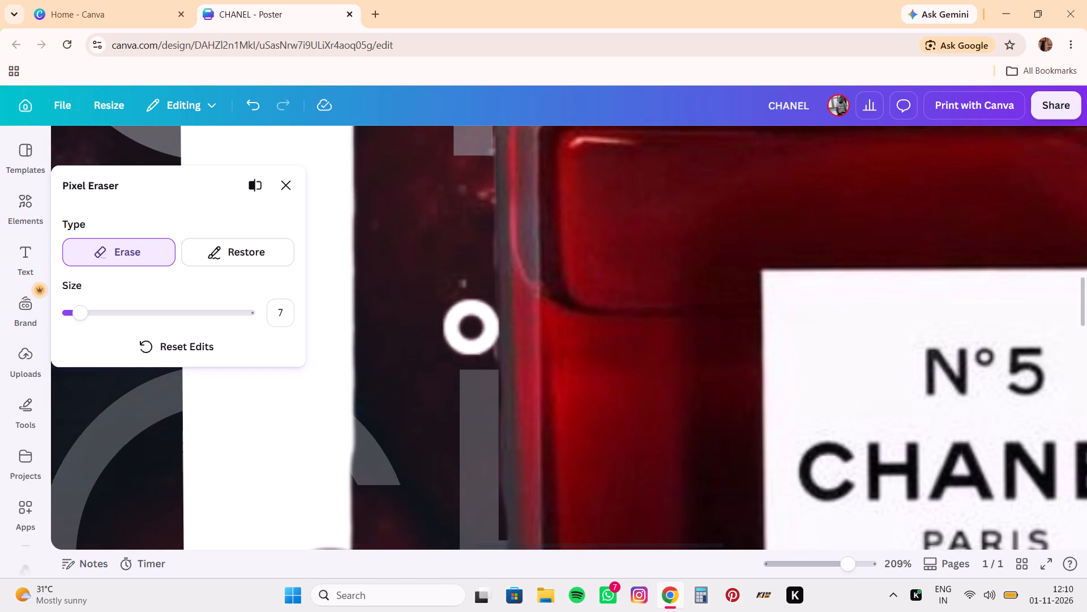
drag(471, 332, 463, 372)
Erase the pink strip along the bottle's left edge, from the level of the label's lower edge down past the lips in the background.
scroll(463, 372, down, 3)
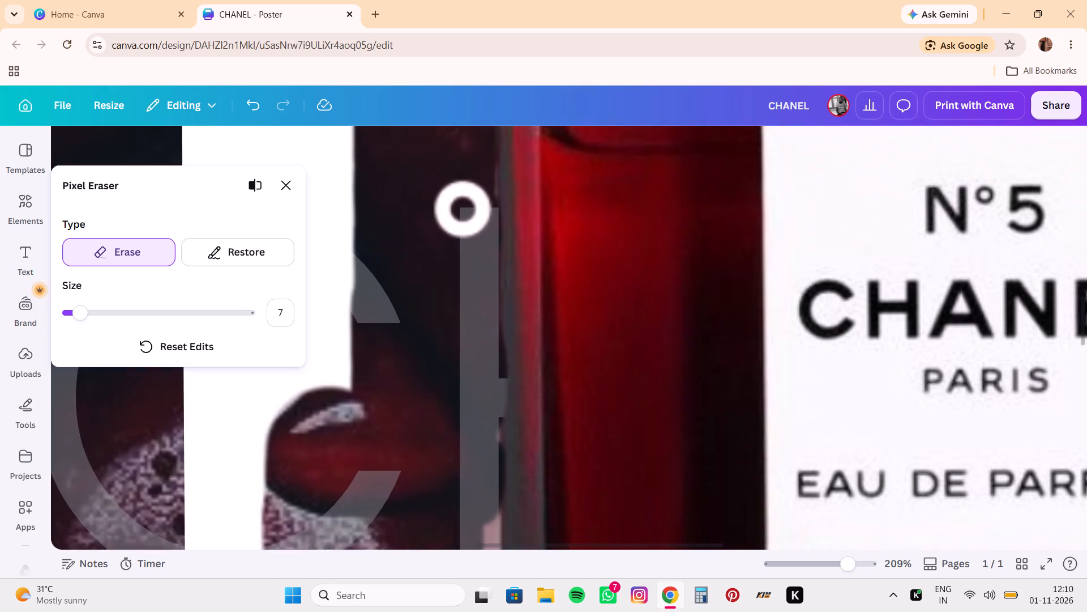
scroll(463, 372, down, 4)
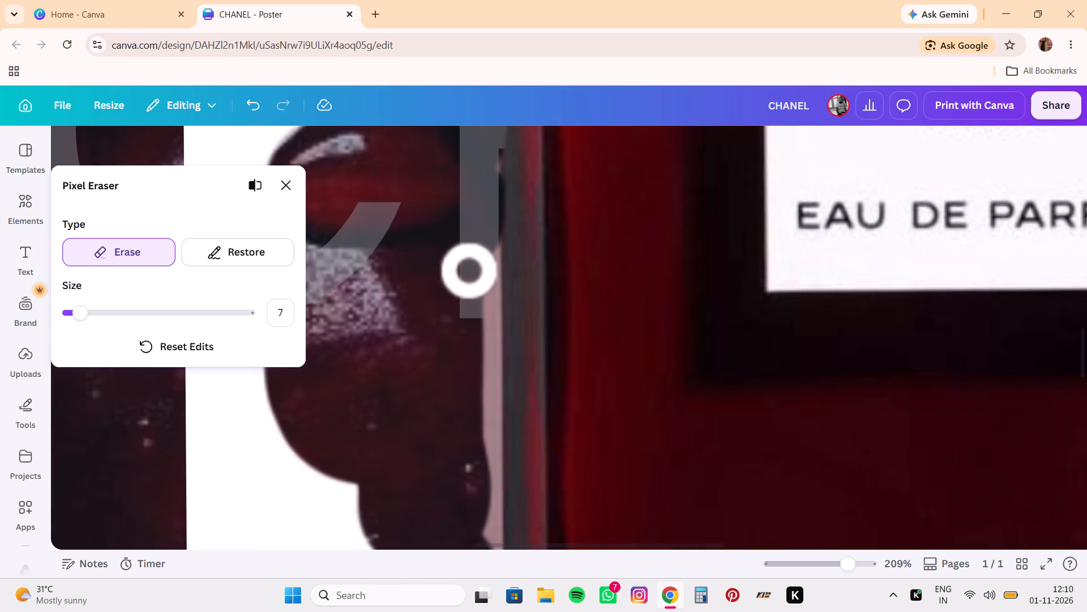
drag(475, 238, 474, 321)
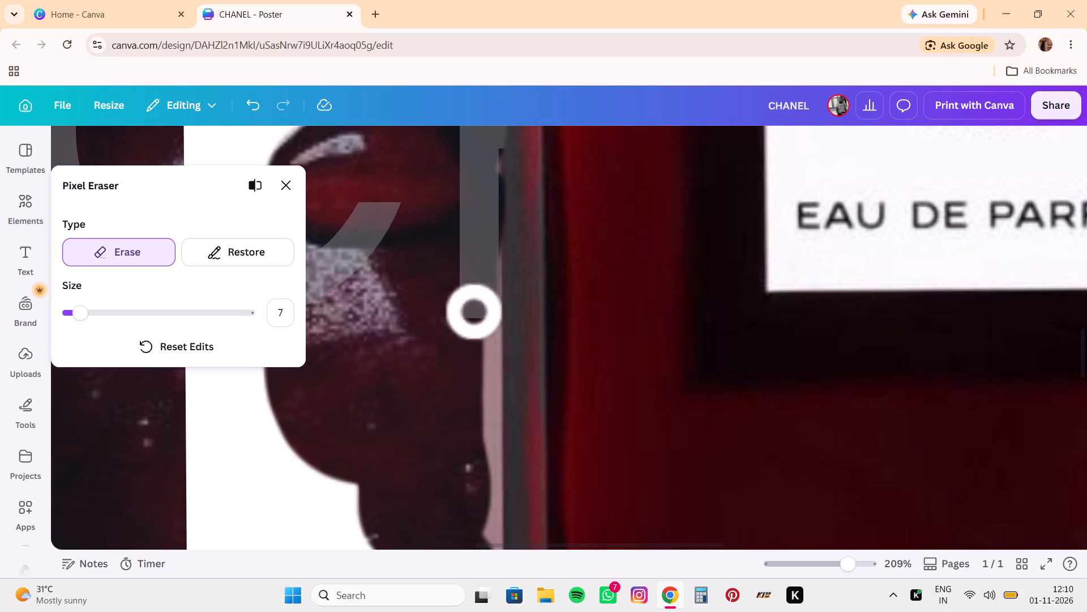
drag(474, 321, 477, 382)
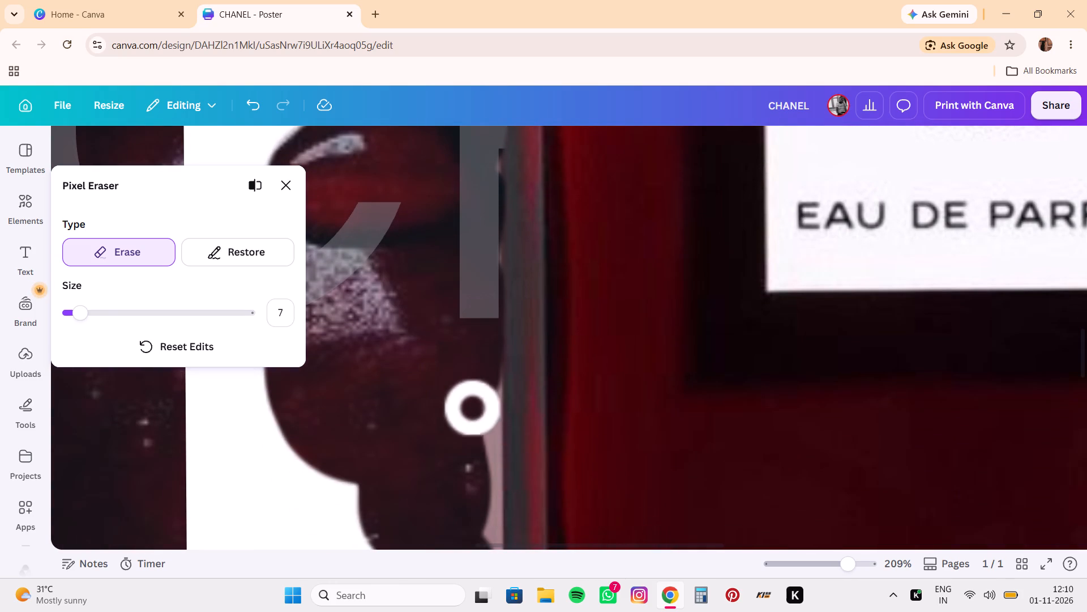
drag(478, 389, 479, 487)
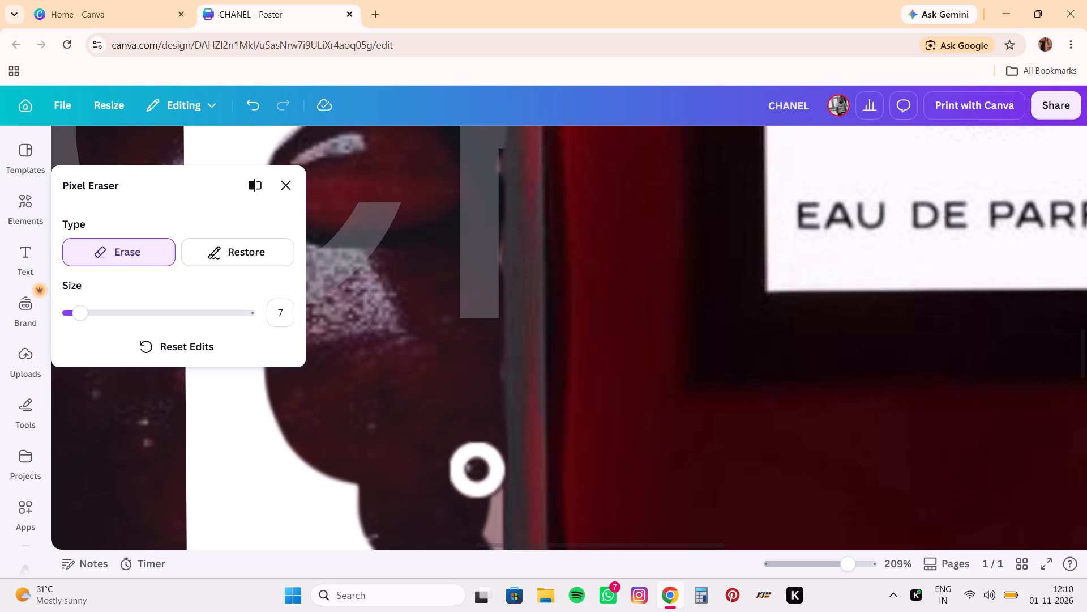
drag(479, 487, 481, 538)
Erase the thin pink strip along the lowest stretch of the bottle's left edge, stopping just above its bottom corner.
scroll(481, 538, down, 3)
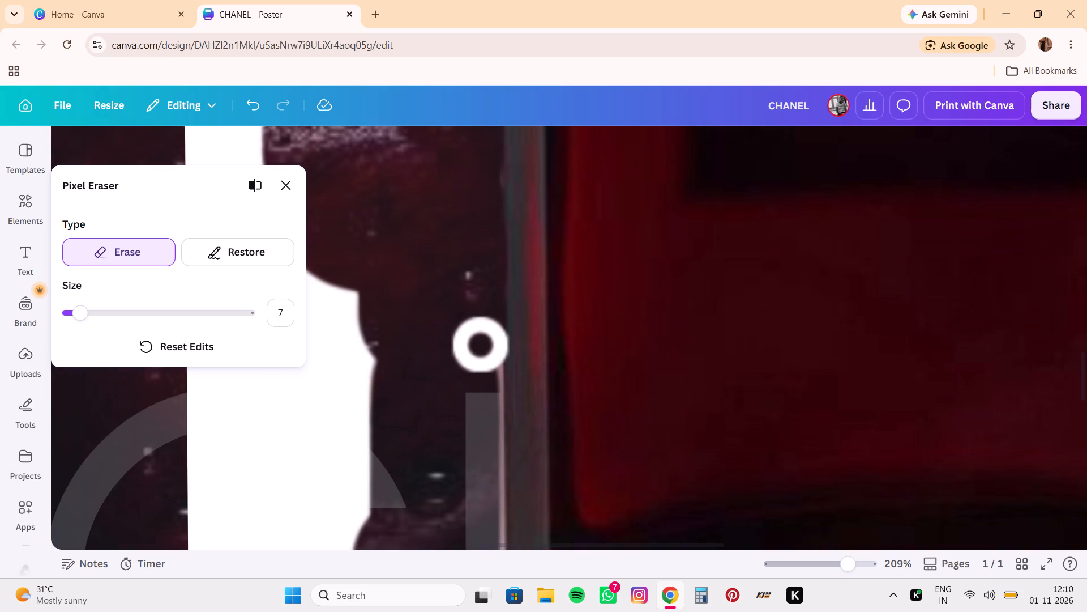
drag(481, 538, 474, 514)
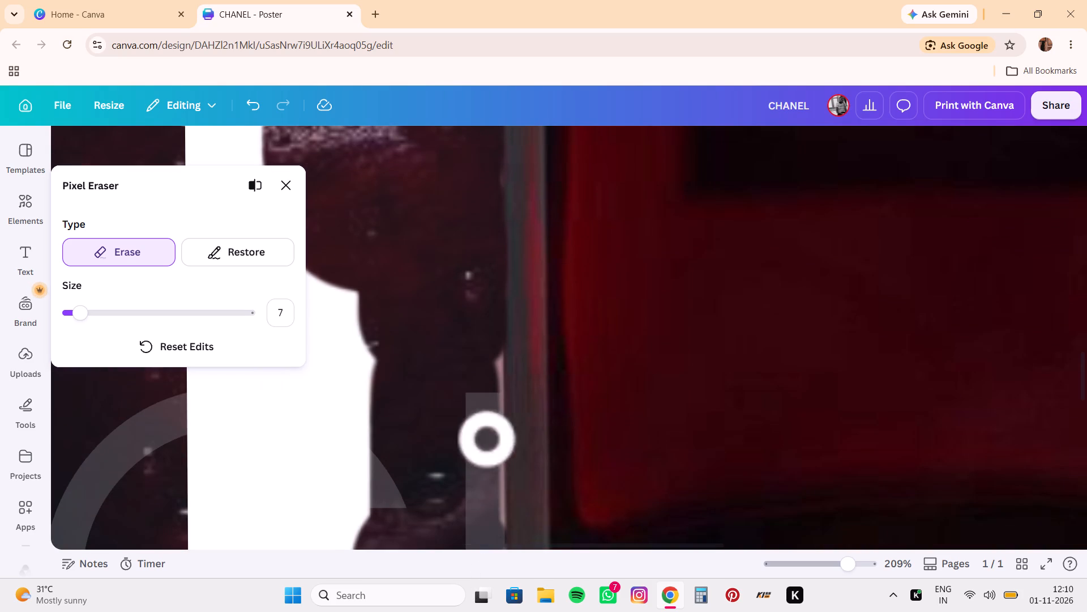
drag(473, 342, 474, 354)
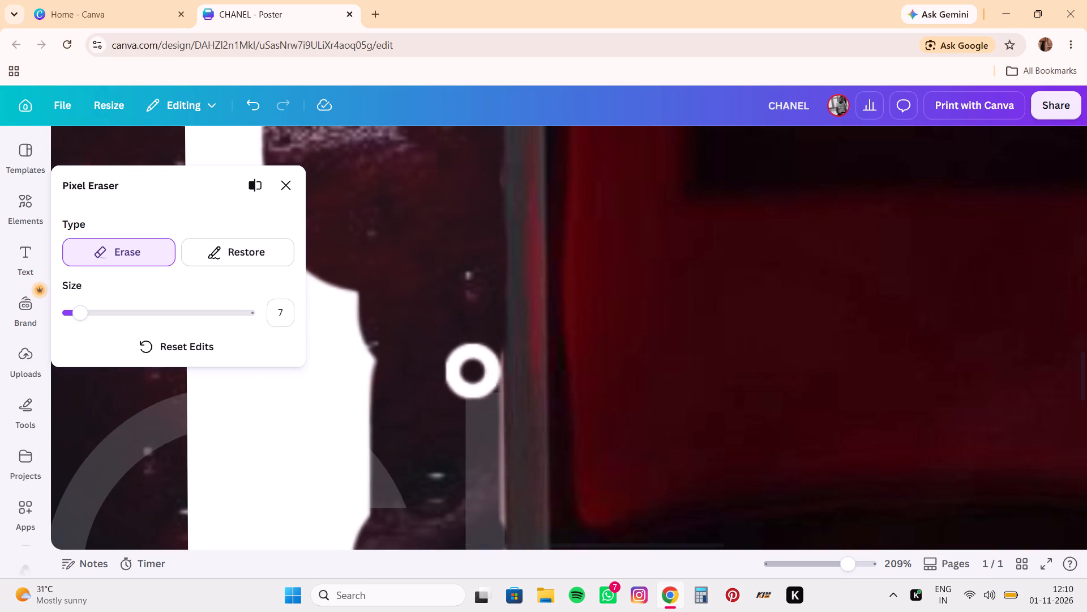
drag(474, 354, 477, 406)
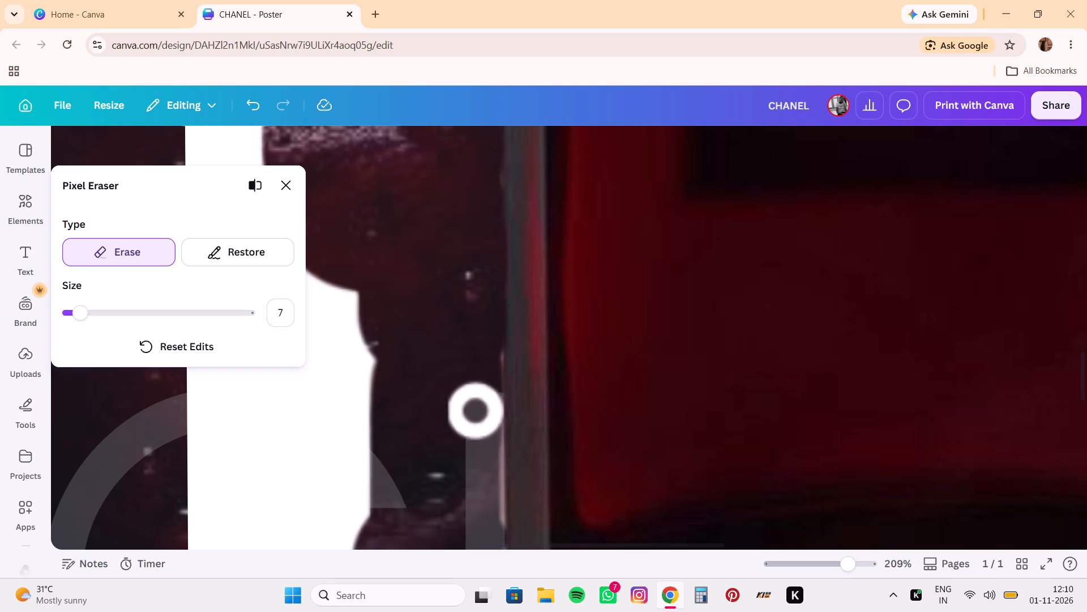
drag(477, 406, 477, 468)
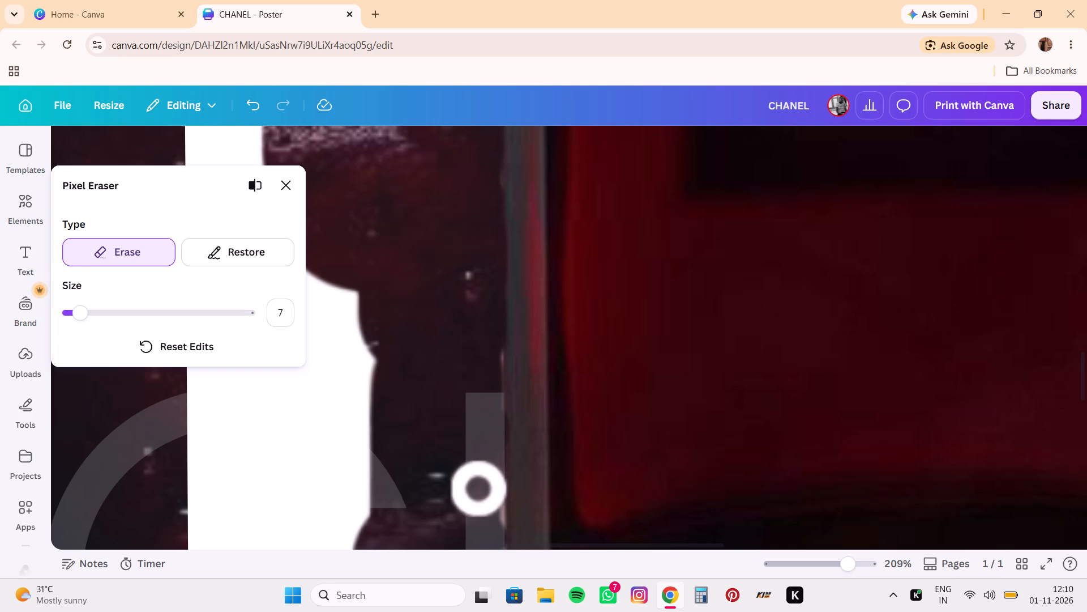
drag(477, 468, 483, 348)
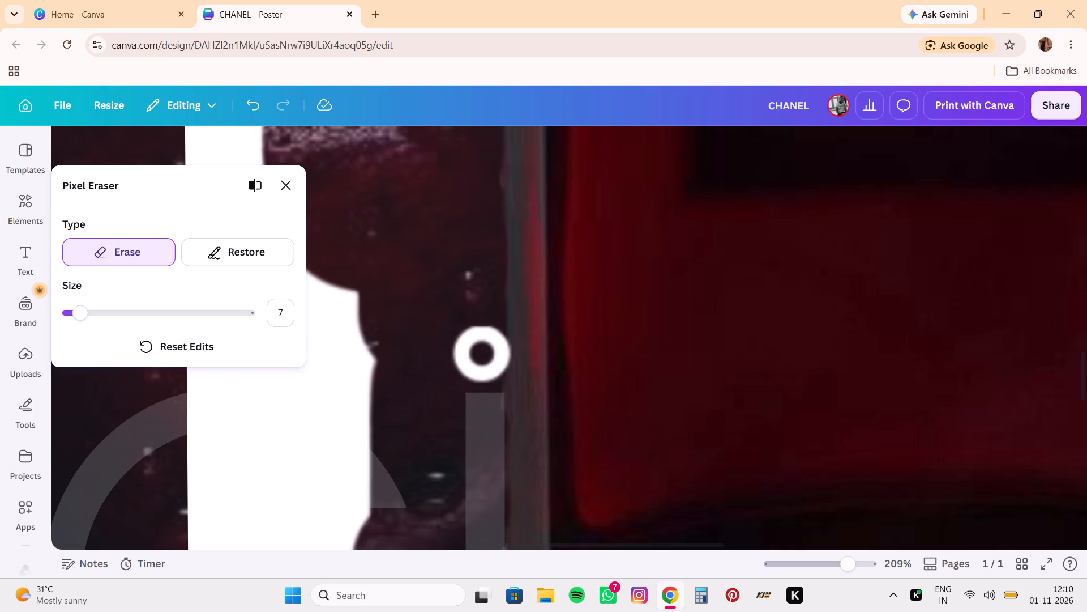
drag(483, 348, 472, 424)
Erase the pink remnants around the bottle's bottom-left corner.
scroll(472, 424, down, 3)
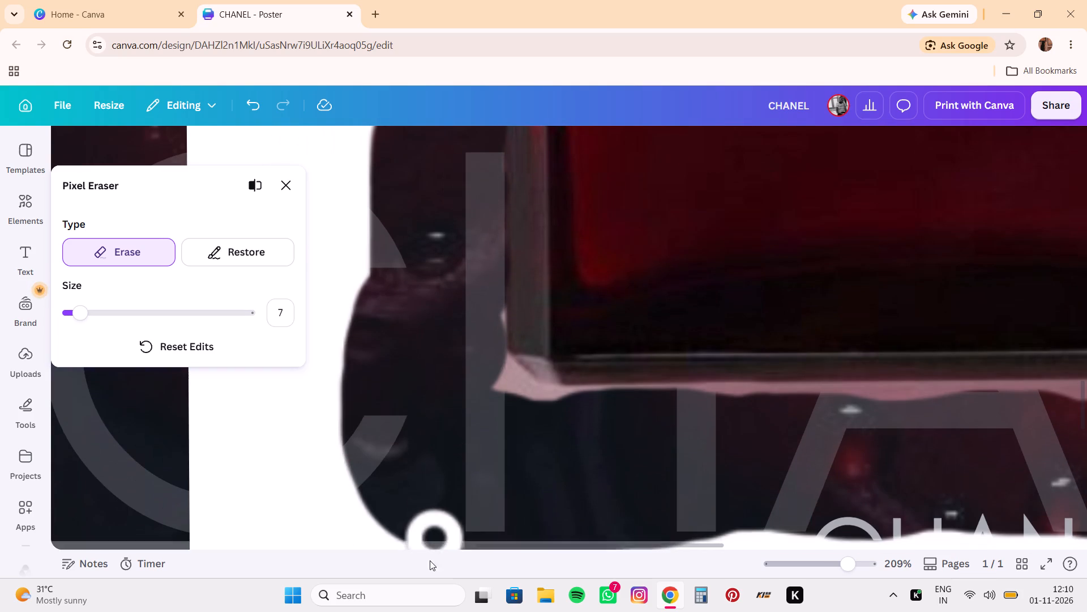
drag(476, 305, 476, 326)
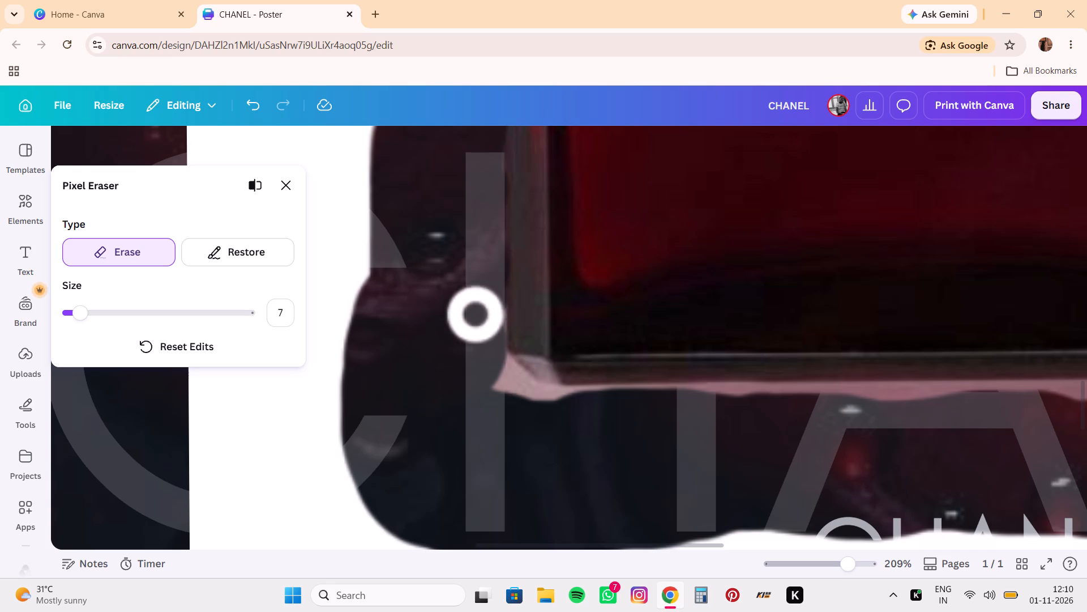
drag(476, 326, 491, 376)
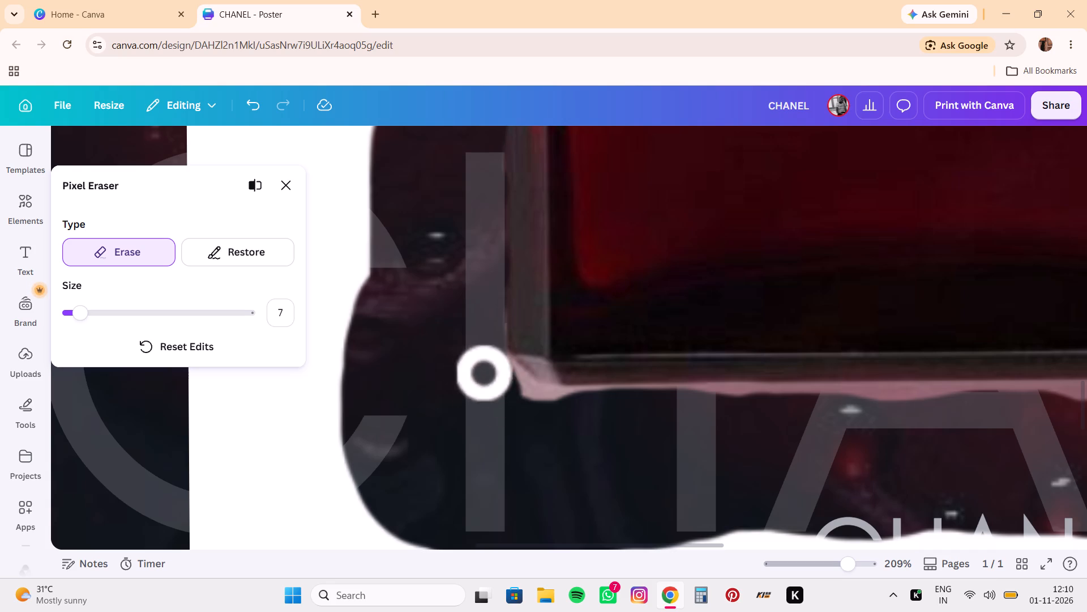
drag(491, 376, 537, 401)
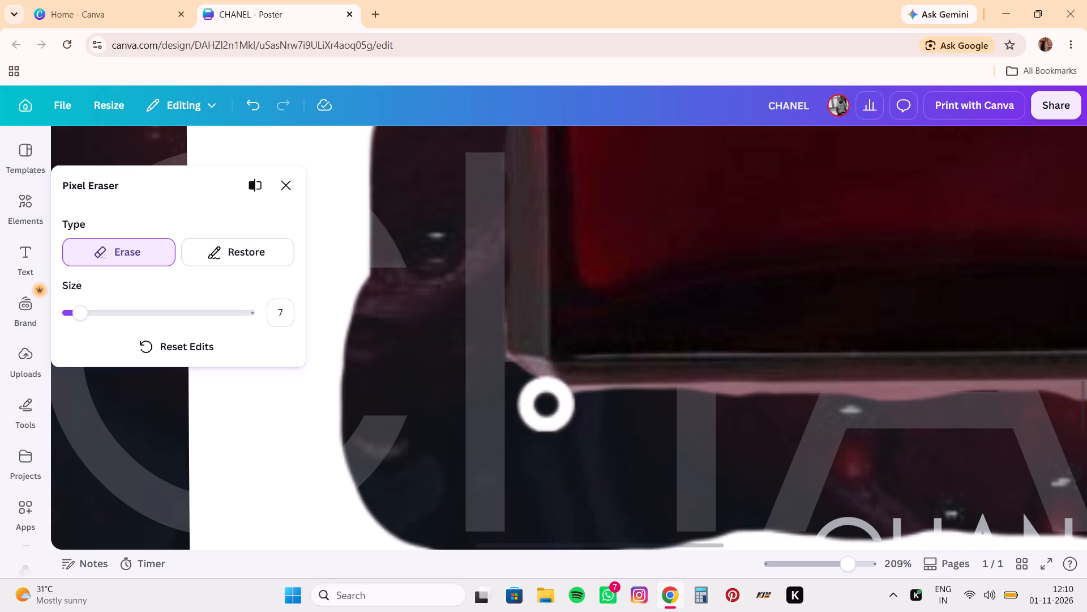
drag(537, 401, 488, 375)
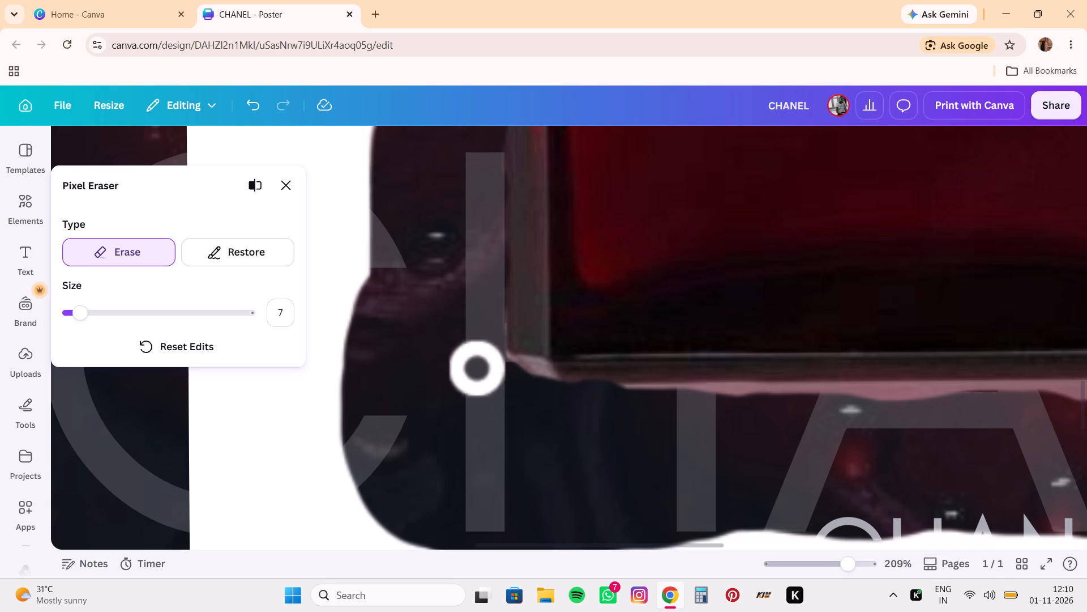
drag(488, 375, 533, 396)
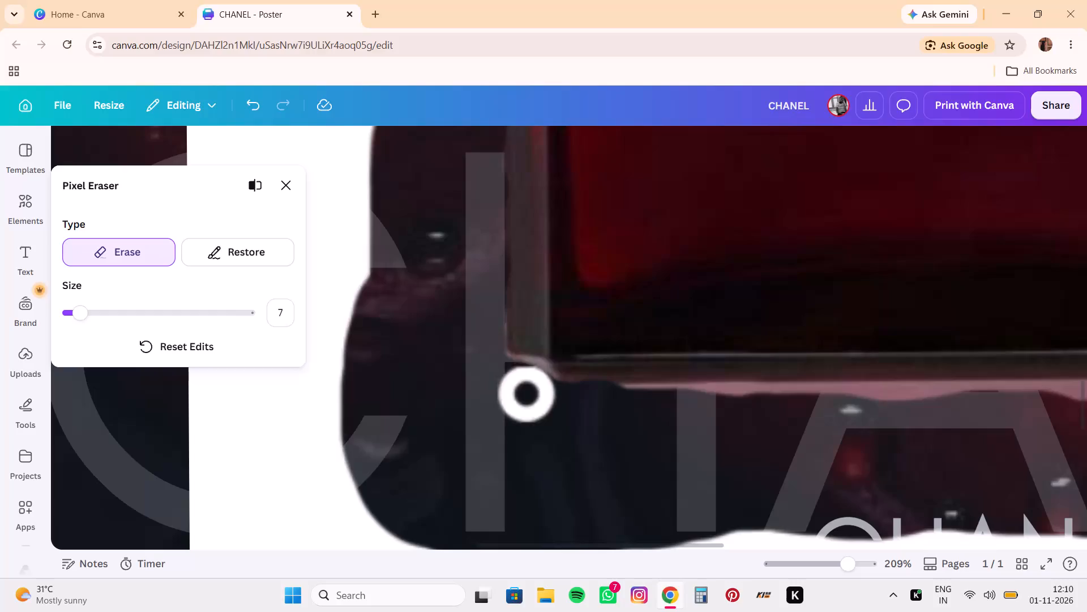
Erase the pink strip under the bottle's base, from the bottom-left corner to just past the large background letter H.
drag(533, 396, 663, 415)
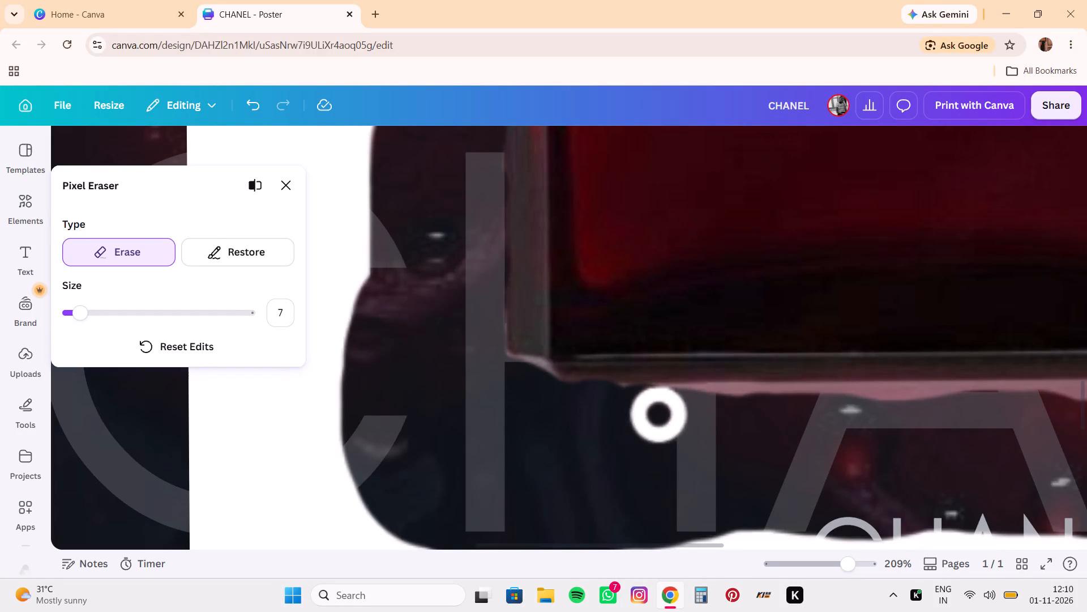
drag(663, 415, 726, 409)
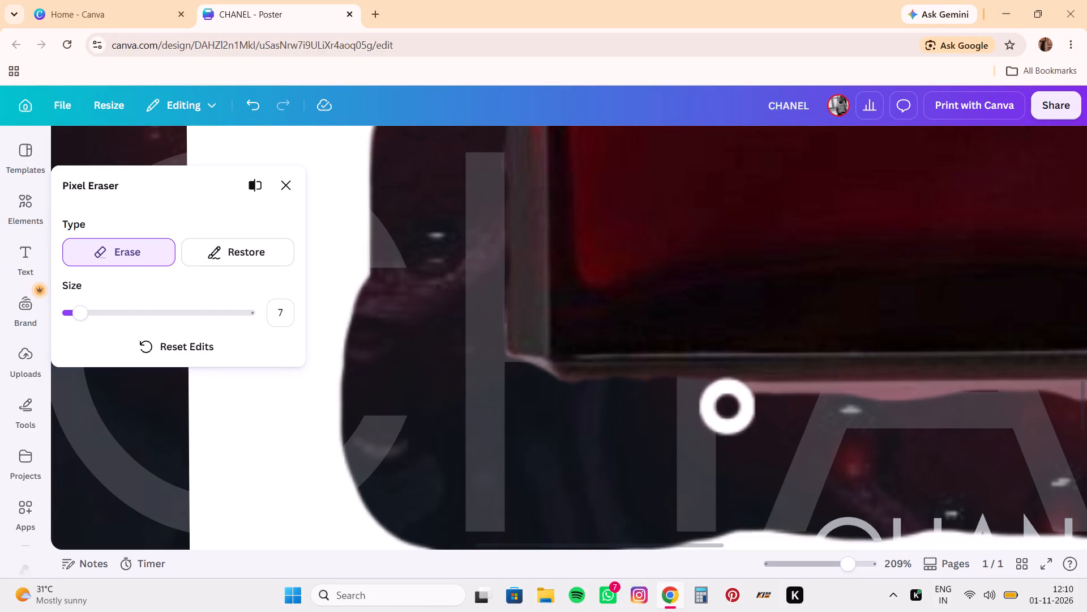
drag(726, 409, 620, 391)
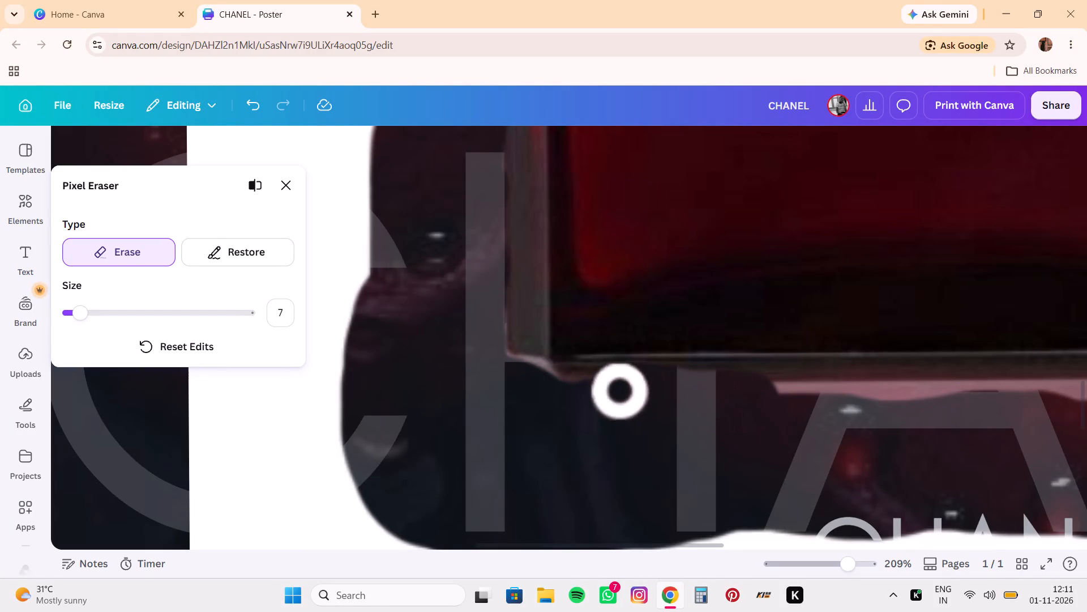
drag(620, 391, 543, 397)
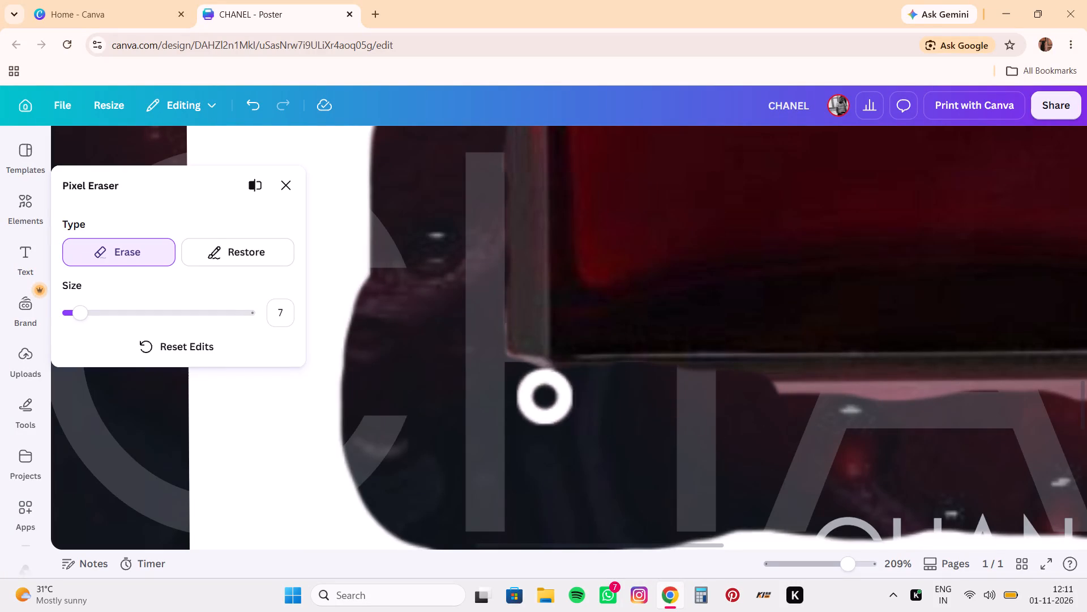
drag(543, 397, 765, 419)
Erase the pink strip under the middle of the bottle's base, across the large background letter A to the start of the N.
scroll(803, 426, left, 2)
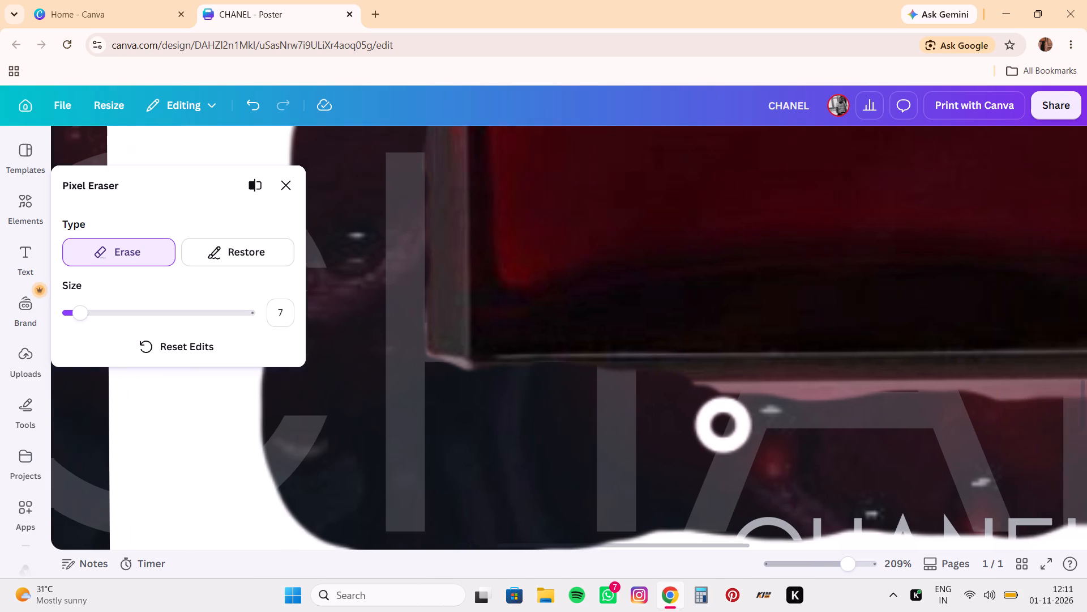
scroll(803, 426, left, 3)
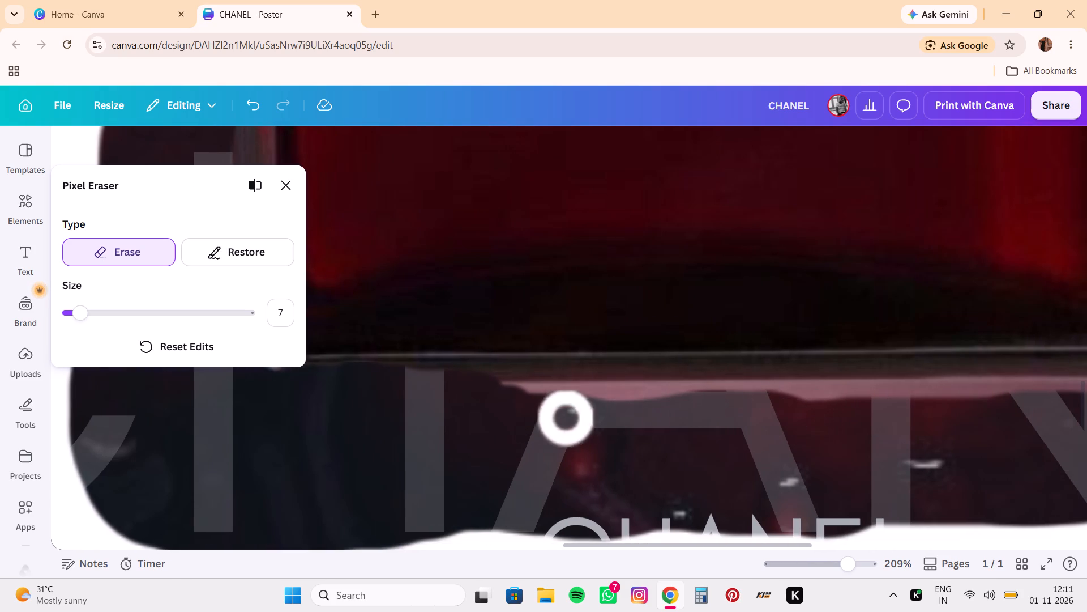
drag(526, 410, 554, 418)
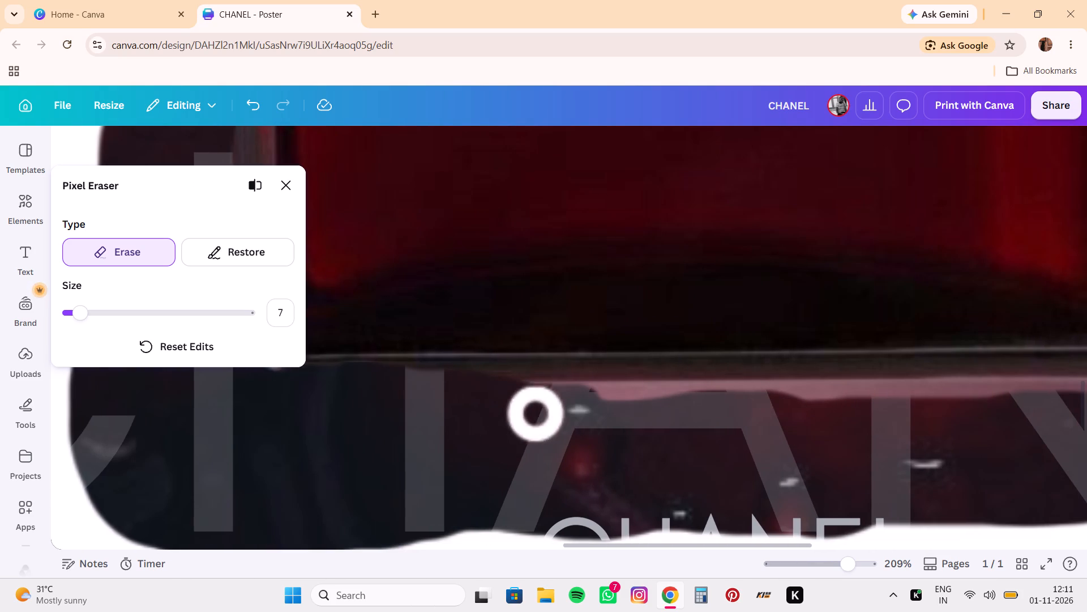
drag(554, 418, 636, 411)
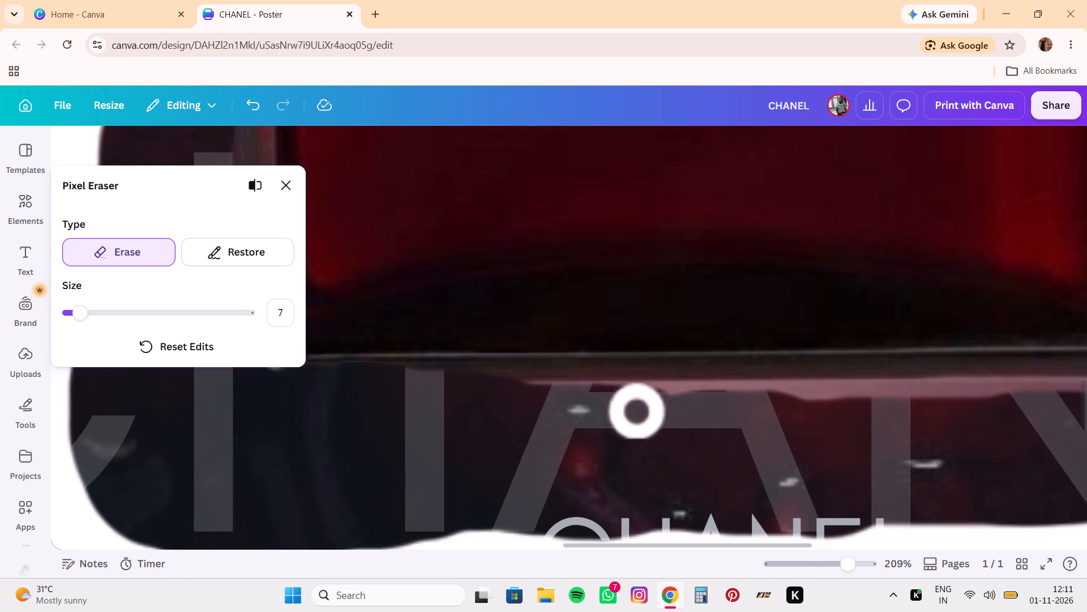
drag(636, 411, 572, 413)
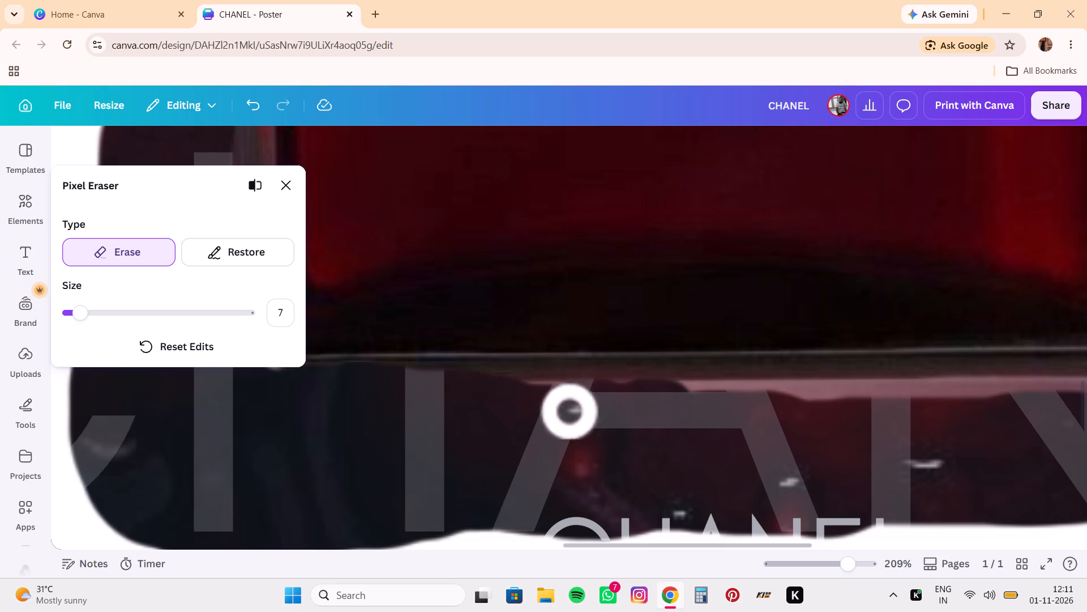
drag(572, 413, 851, 415)
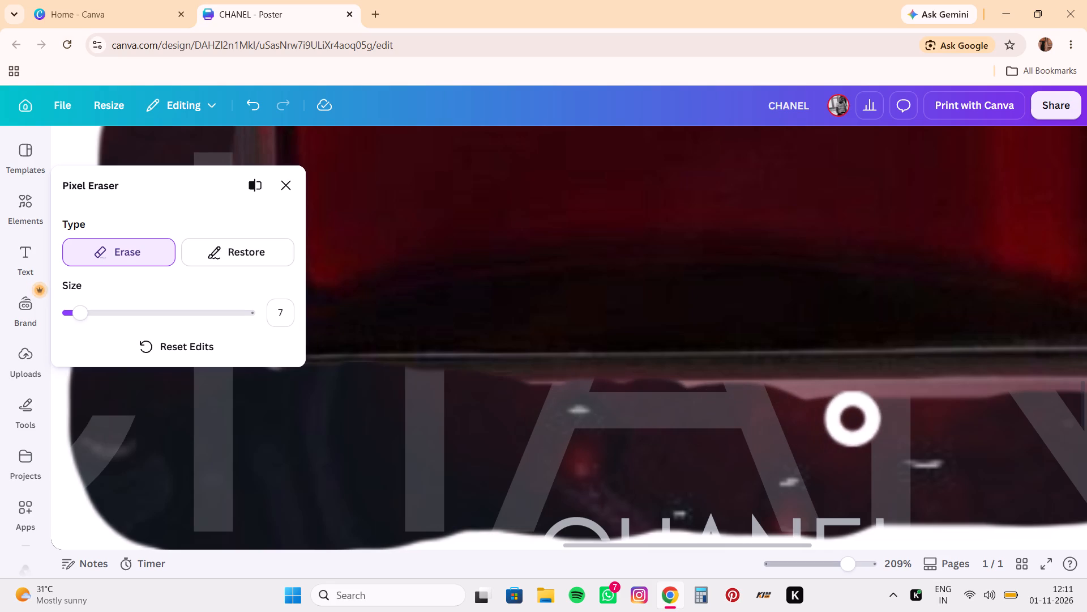
drag(851, 415, 576, 397)
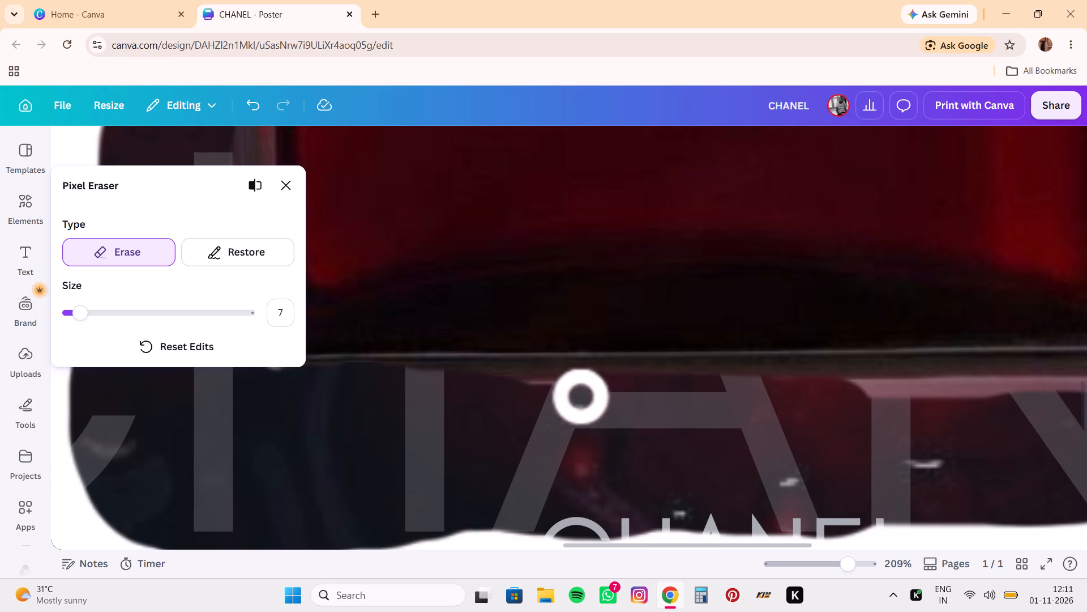
drag(576, 397, 896, 437)
Erase the remaining pink strip under the bottle's base, from the large background letter N to the bottom-right corner.
scroll(896, 437, left, 3)
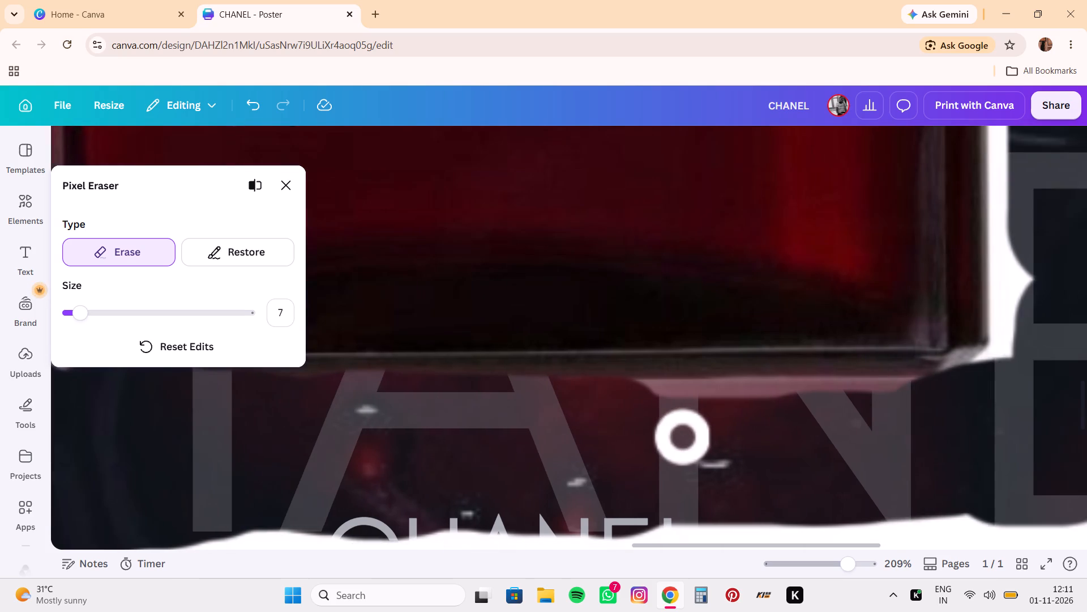
drag(915, 405, 892, 403)
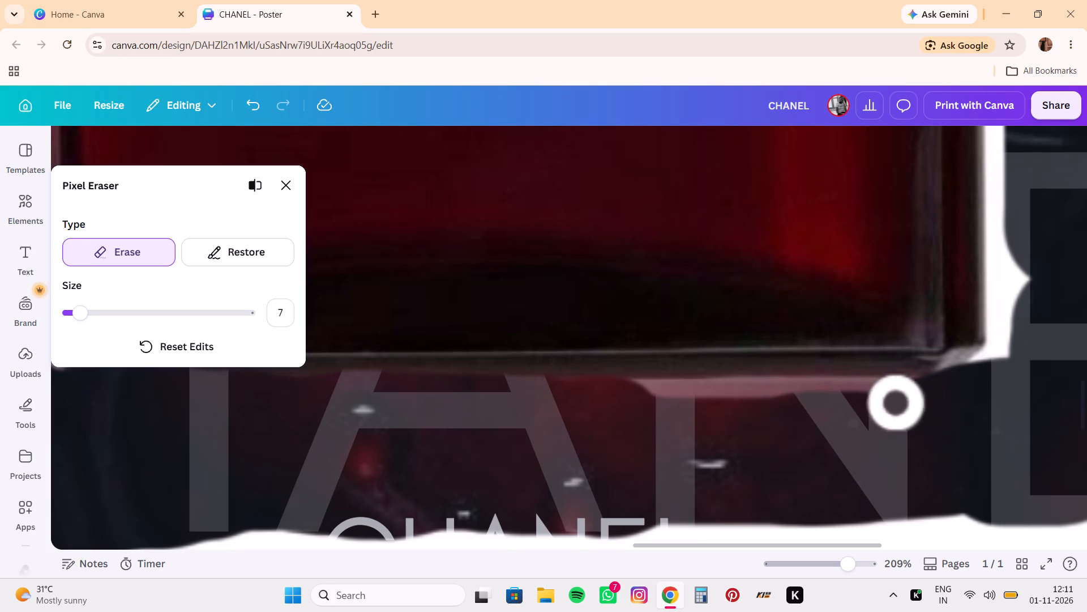
drag(892, 403, 694, 408)
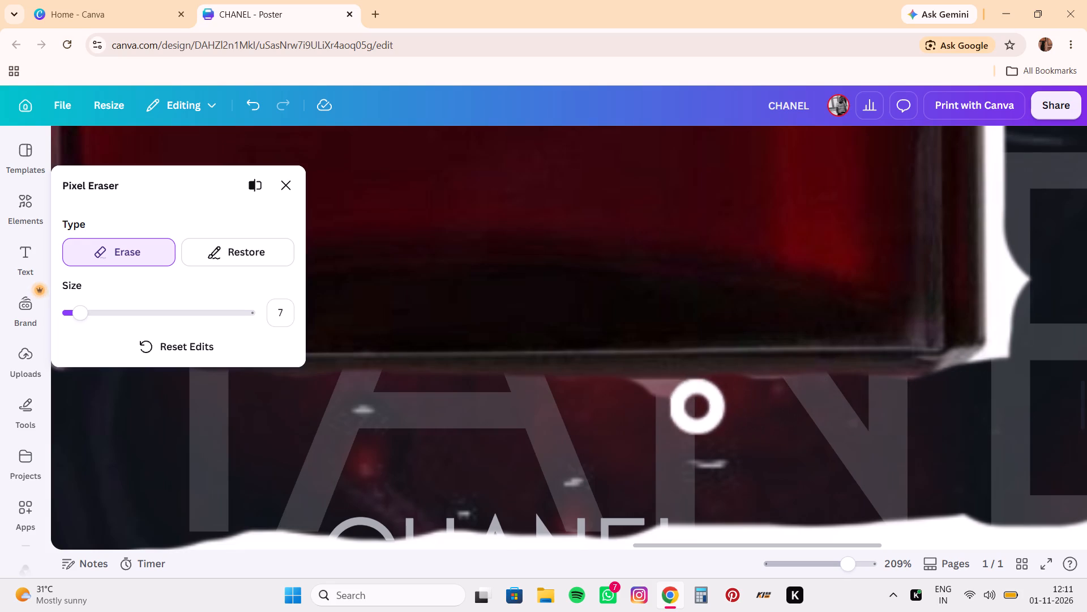
drag(694, 408, 667, 401)
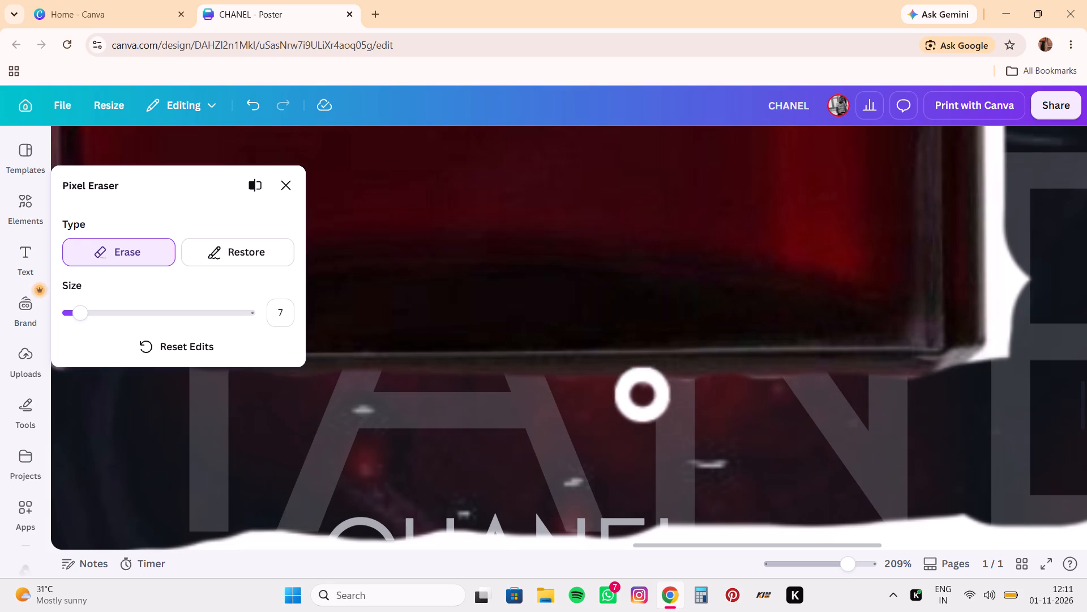
drag(639, 404, 755, 403)
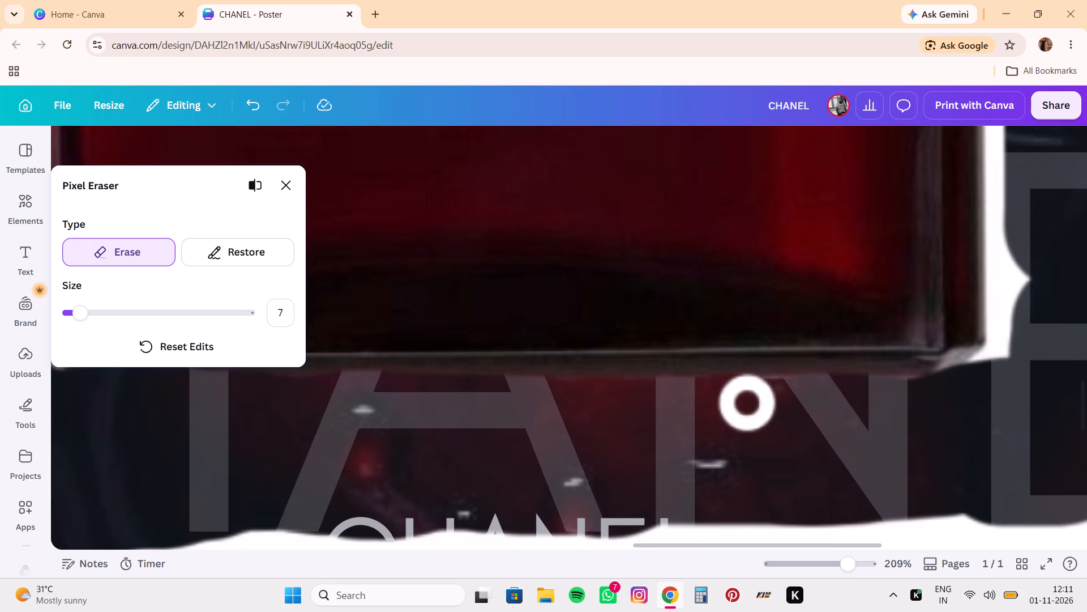
drag(755, 403, 911, 397)
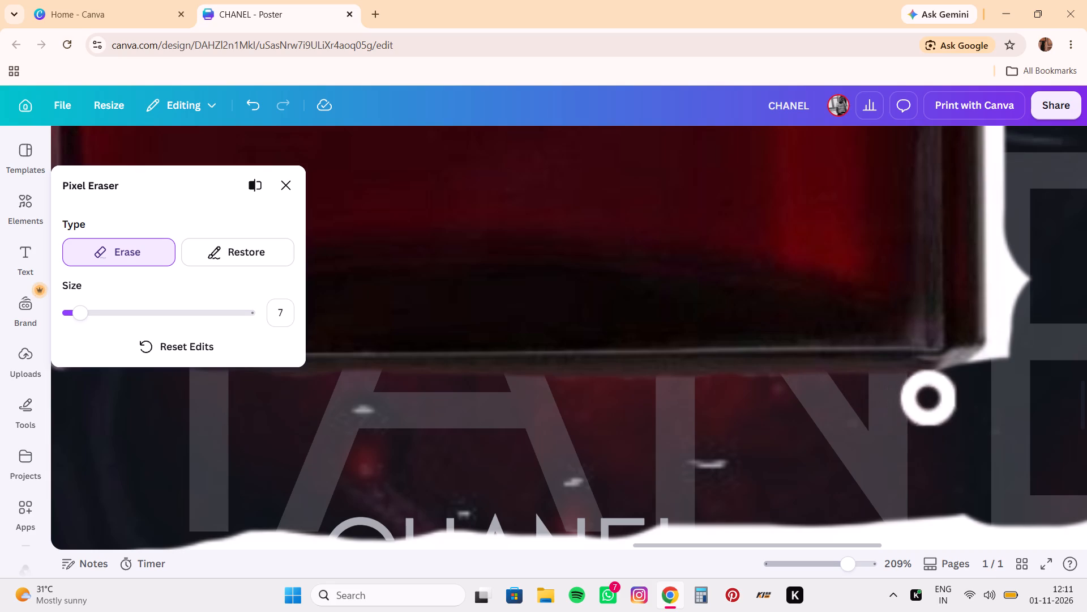
drag(911, 397, 925, 413)
scroll(925, 413, left, 2)
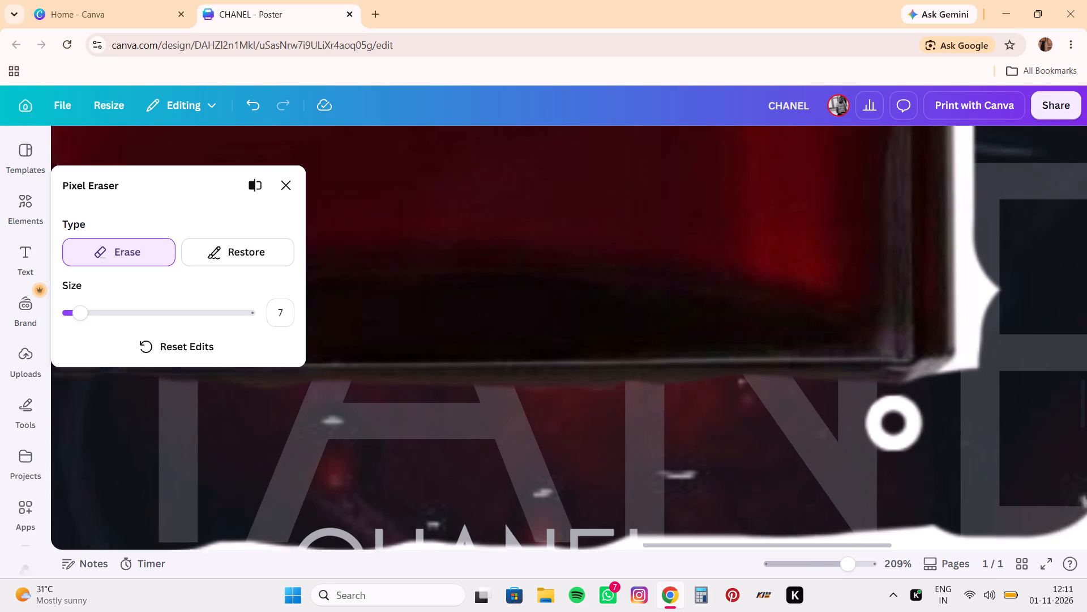
Erase the white strip along the bottle's lower right edge, down to and around its bottom-right corner.
scroll(925, 413, left, 2)
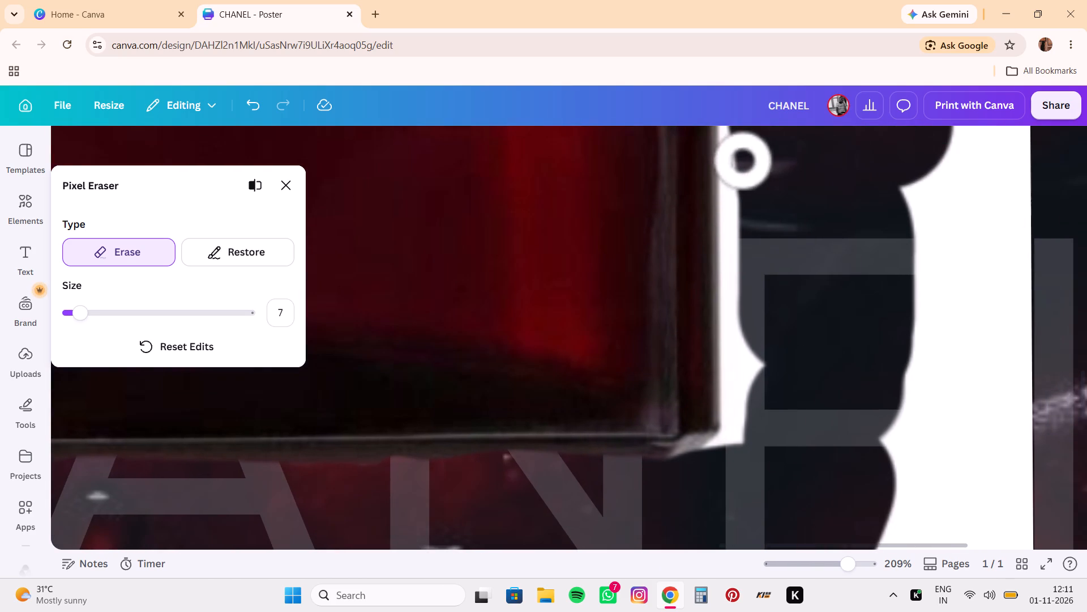
drag(743, 161, 742, 250)
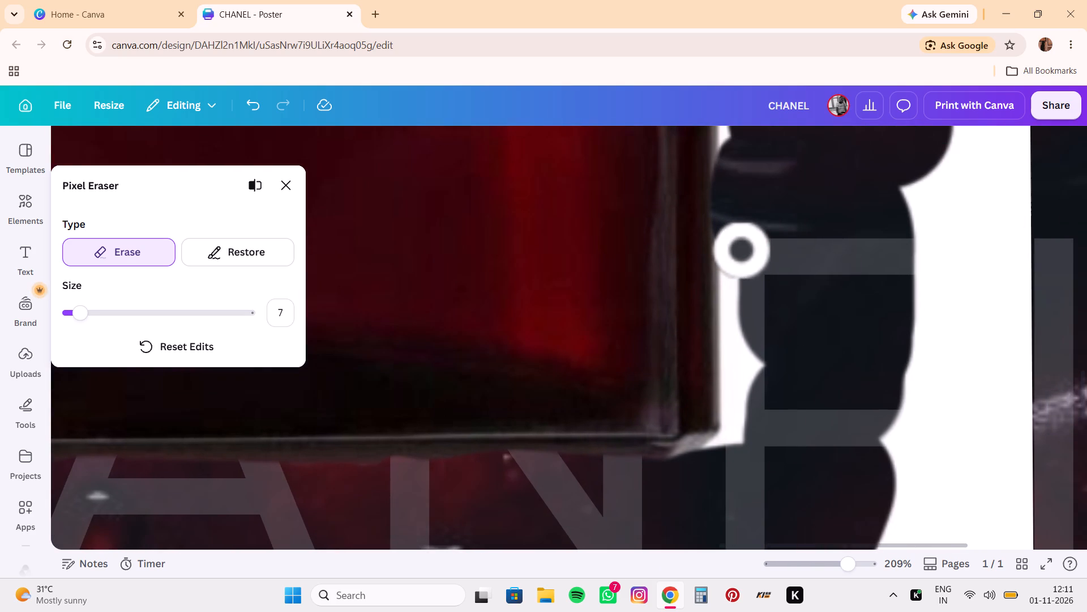
drag(753, 275, 752, 288)
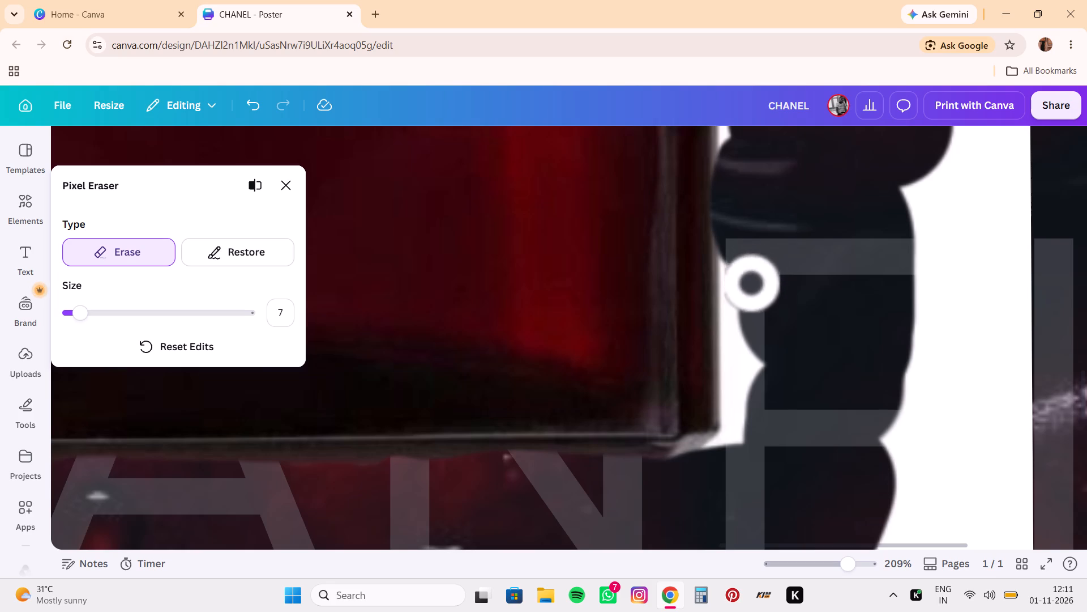
drag(752, 288, 747, 318)
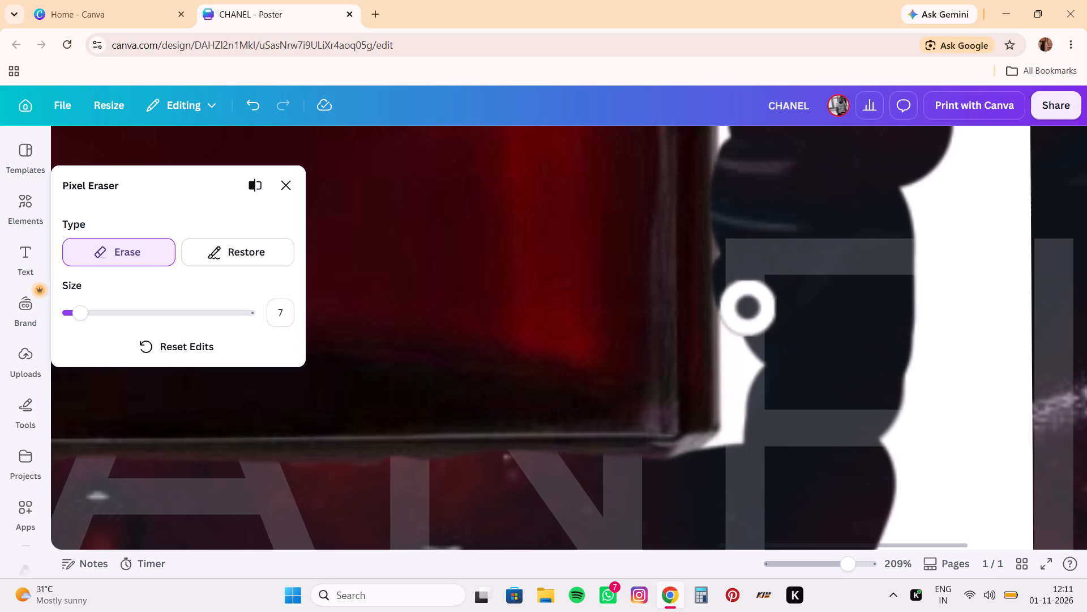
drag(747, 318, 743, 326)
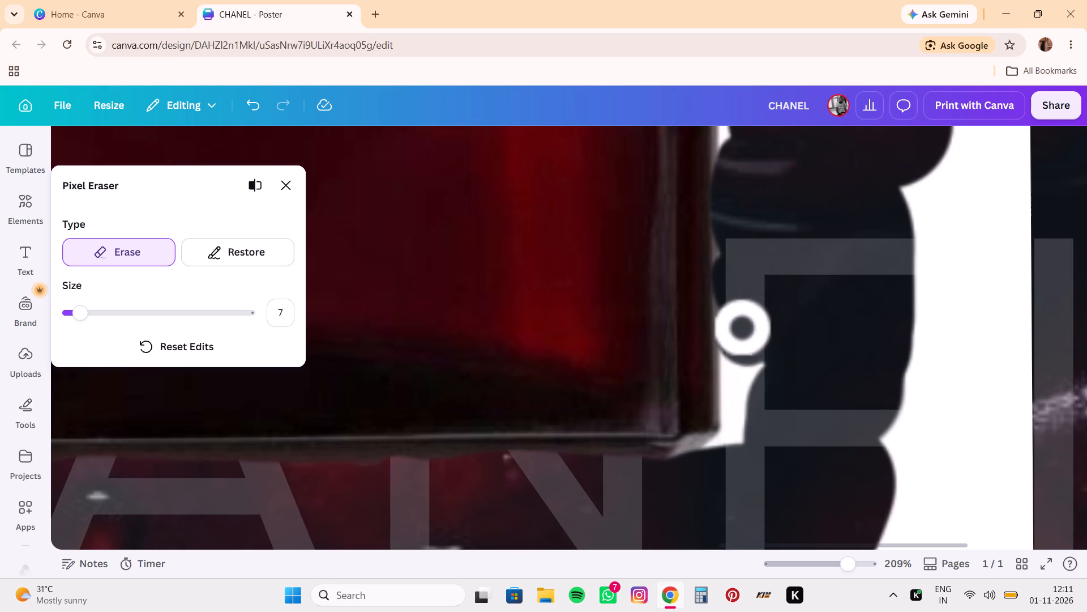
drag(743, 326, 746, 381)
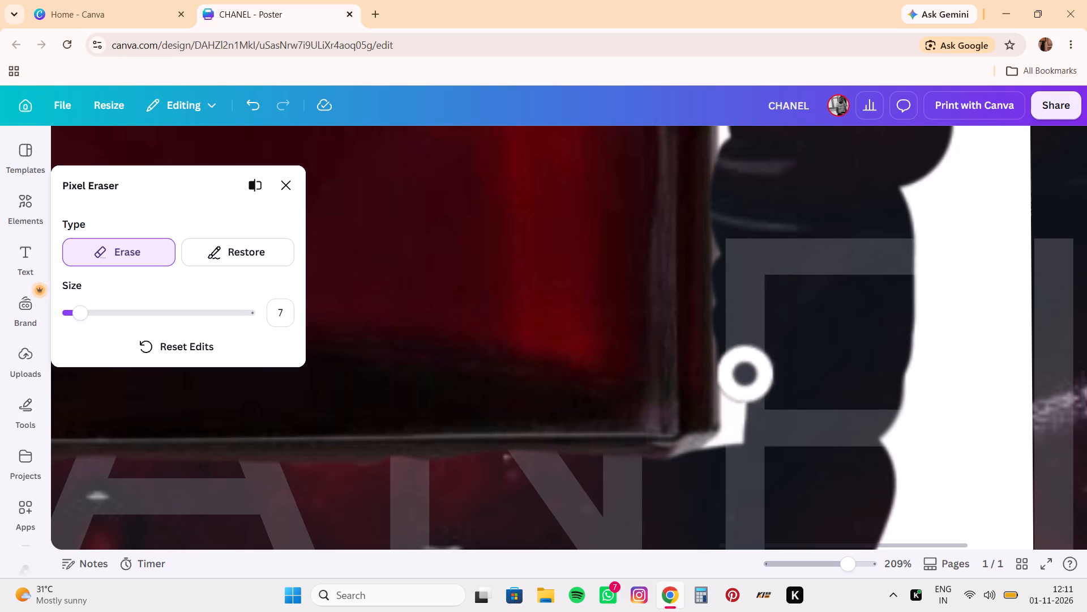
drag(746, 381, 746, 381)
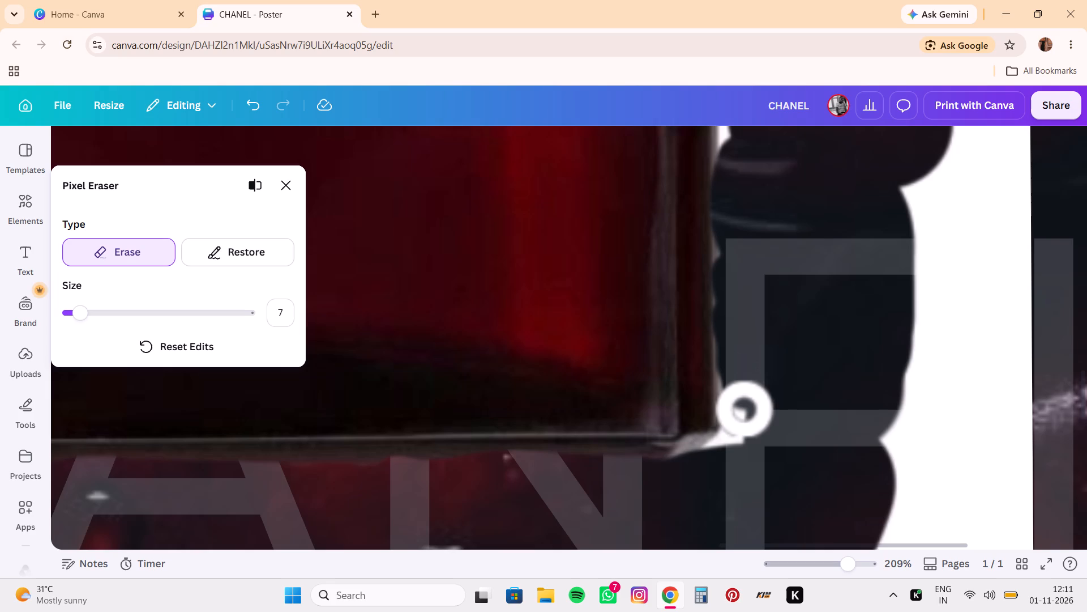
drag(745, 410, 707, 464)
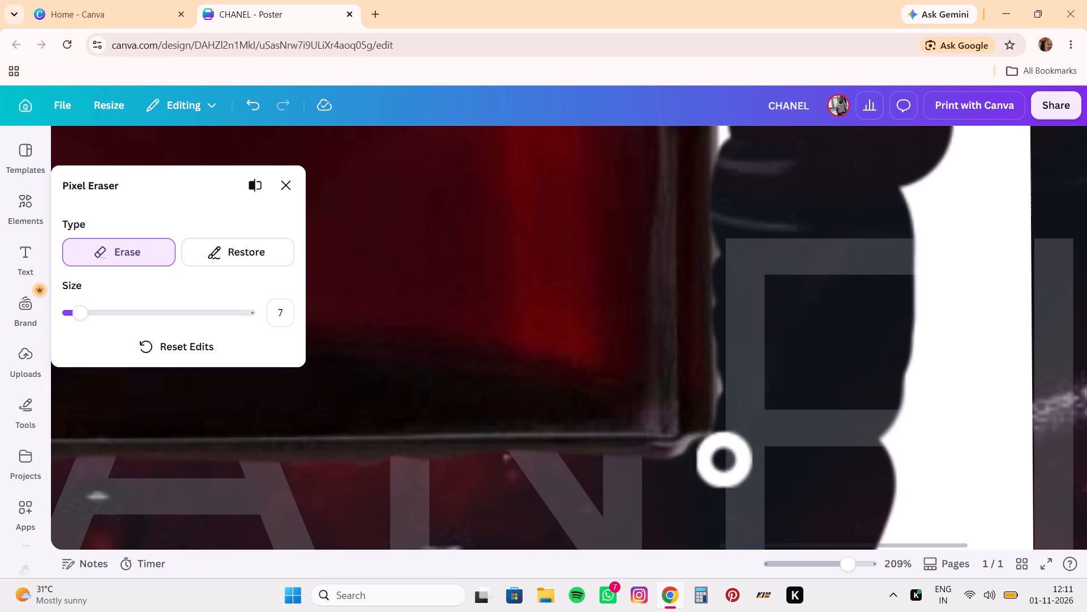
drag(707, 464, 664, 481)
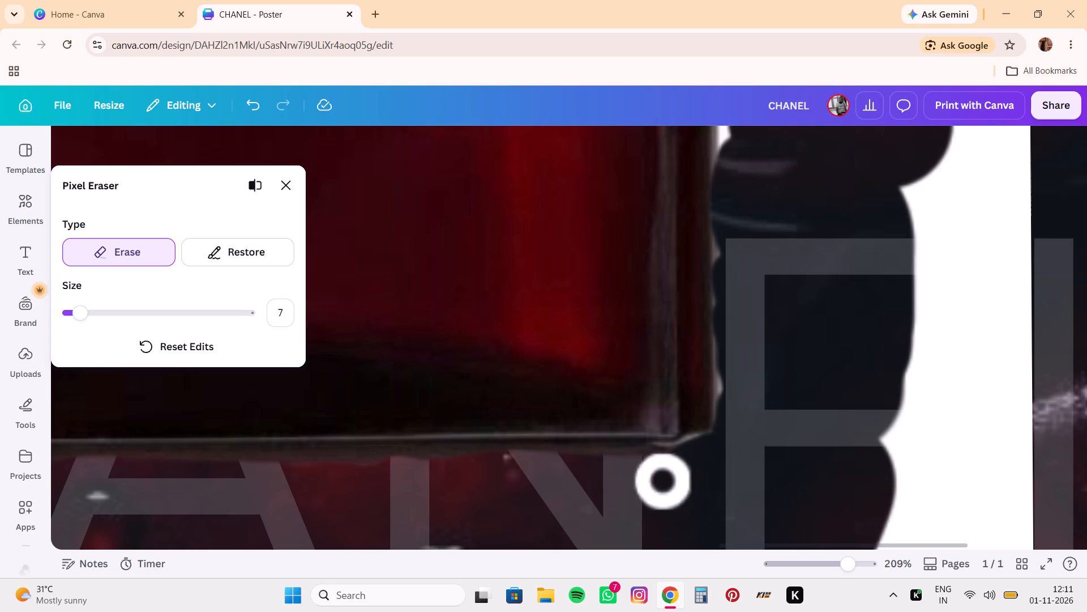
Clean off the jagged white remnants left along the bottle's lower right edge.
drag(664, 481, 739, 385)
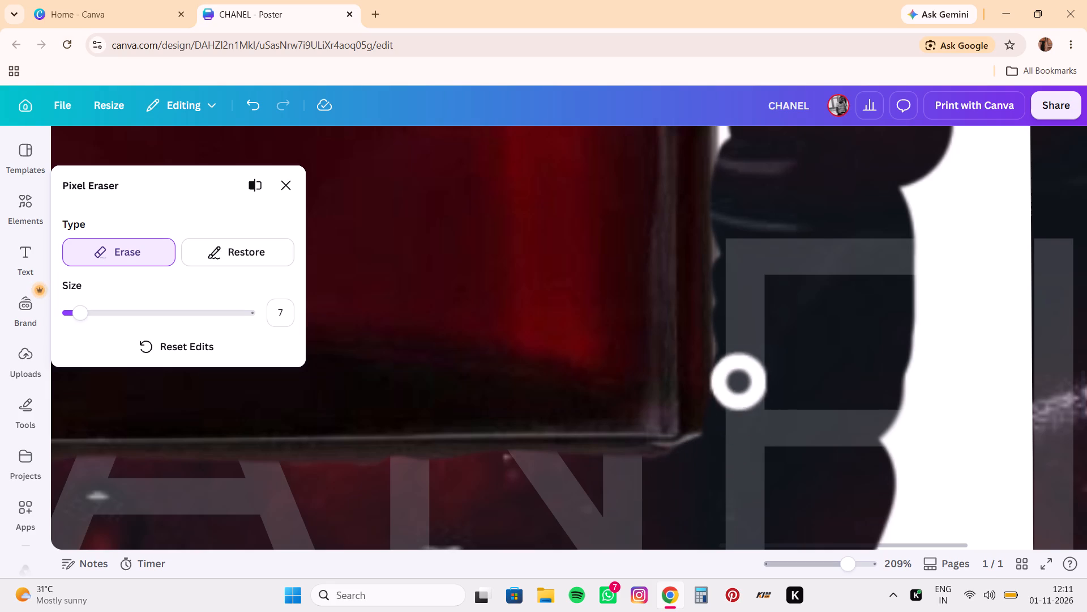
drag(739, 385, 752, 387)
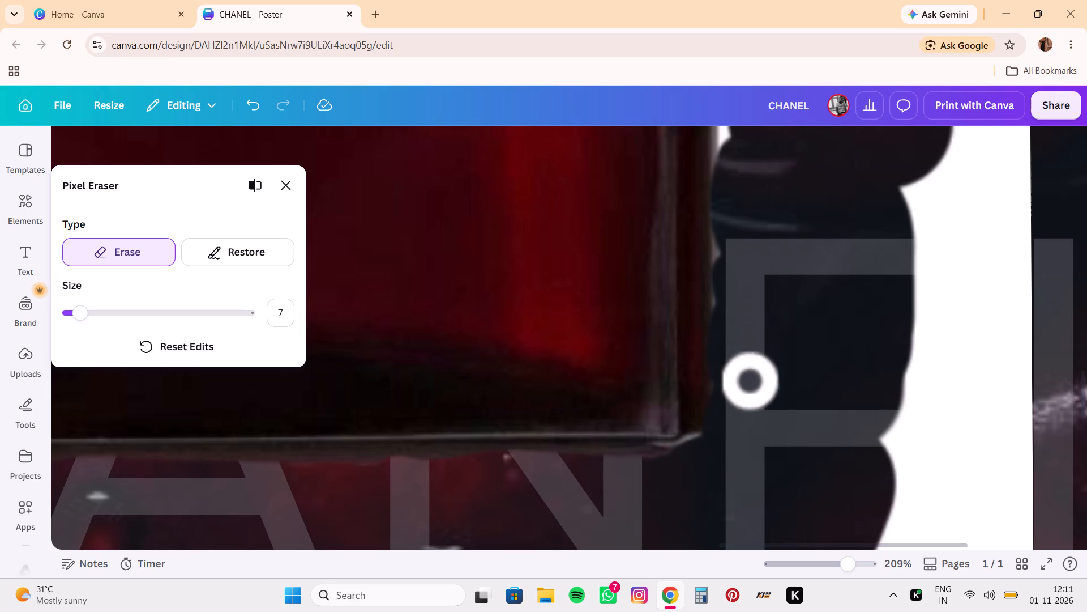
drag(752, 387, 753, 389)
scroll(753, 389, up, 3)
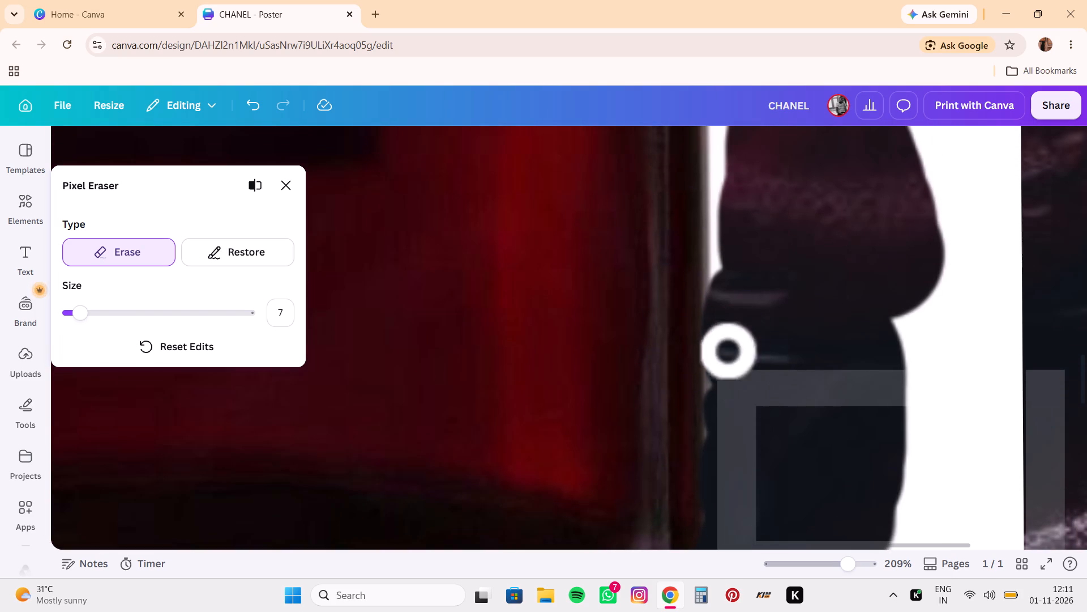
drag(723, 376, 736, 487)
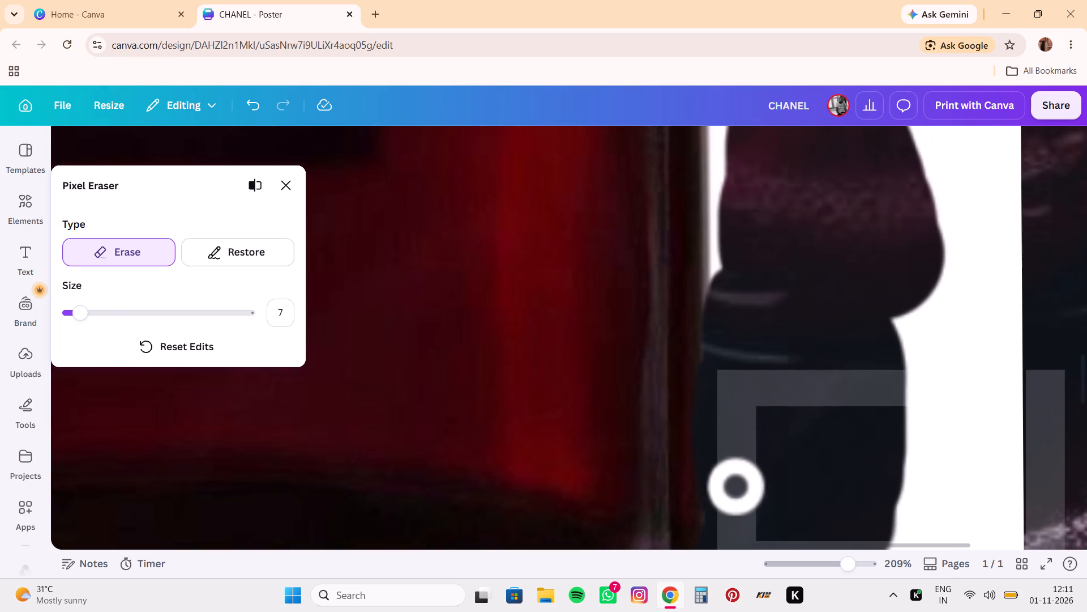
Erase the white strip along the bottle's right edge, from beside the label's PARFUM line down to the cleaned lower part.
scroll(736, 487, up, 4)
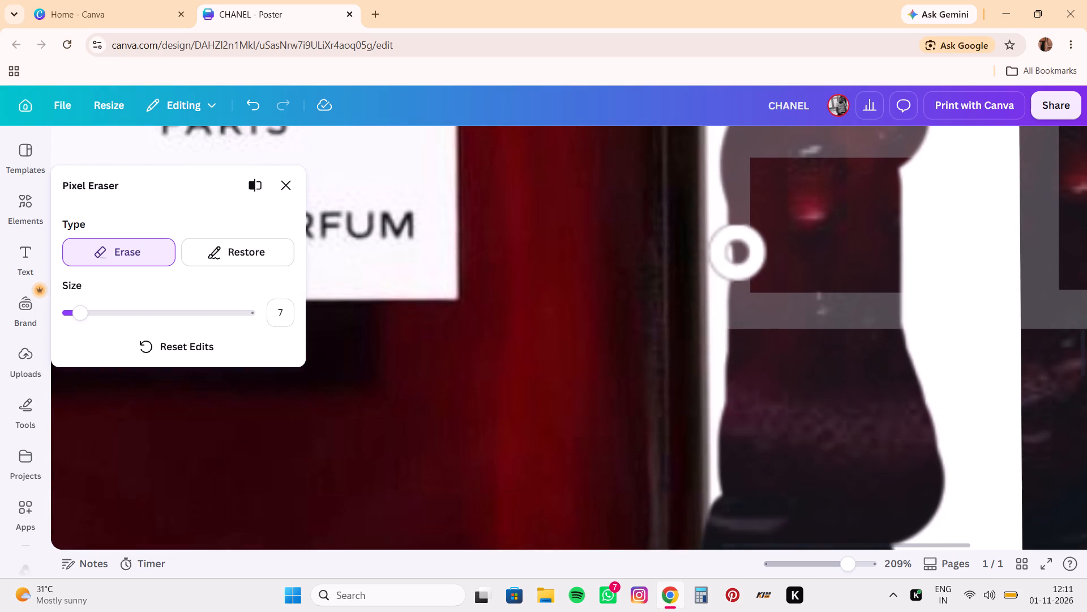
drag(732, 247, 733, 387)
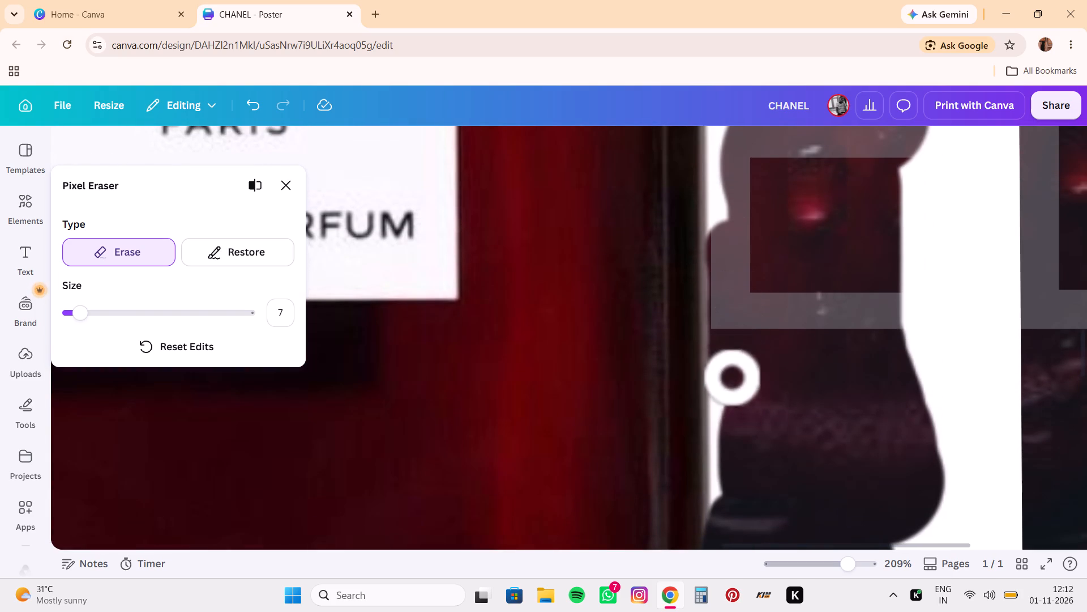
drag(733, 387, 733, 461)
drag(733, 461, 731, 505)
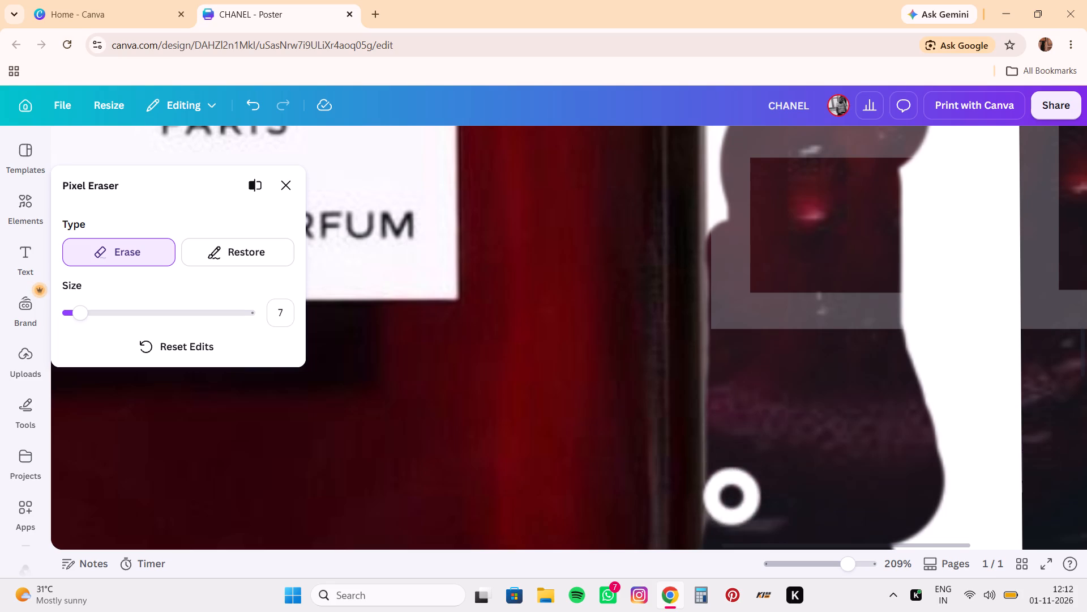
drag(731, 505, 737, 541)
scroll(767, 311, up, 2)
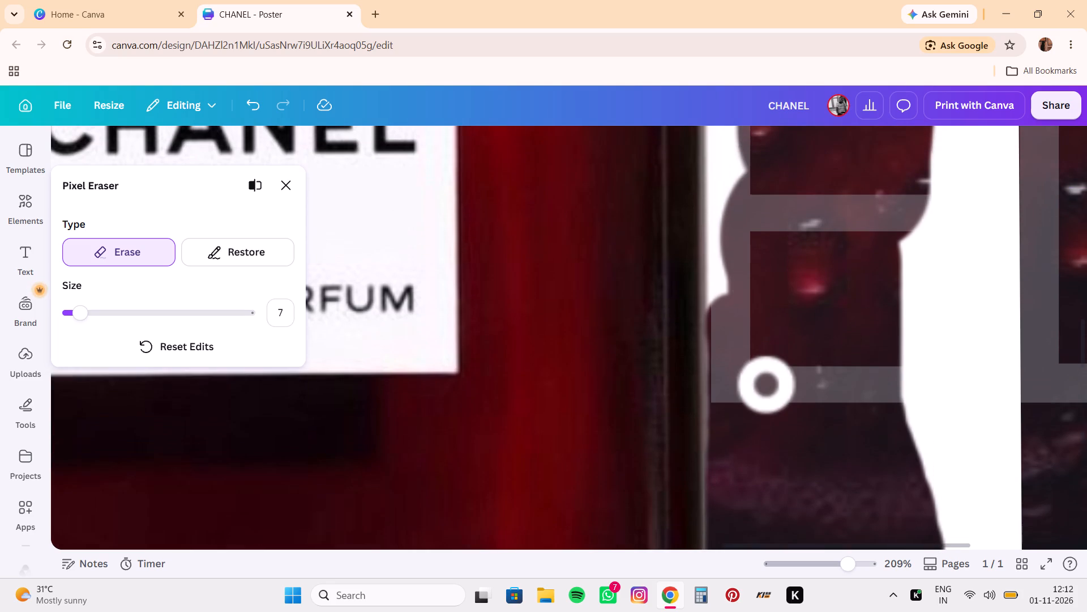
drag(732, 199, 729, 330)
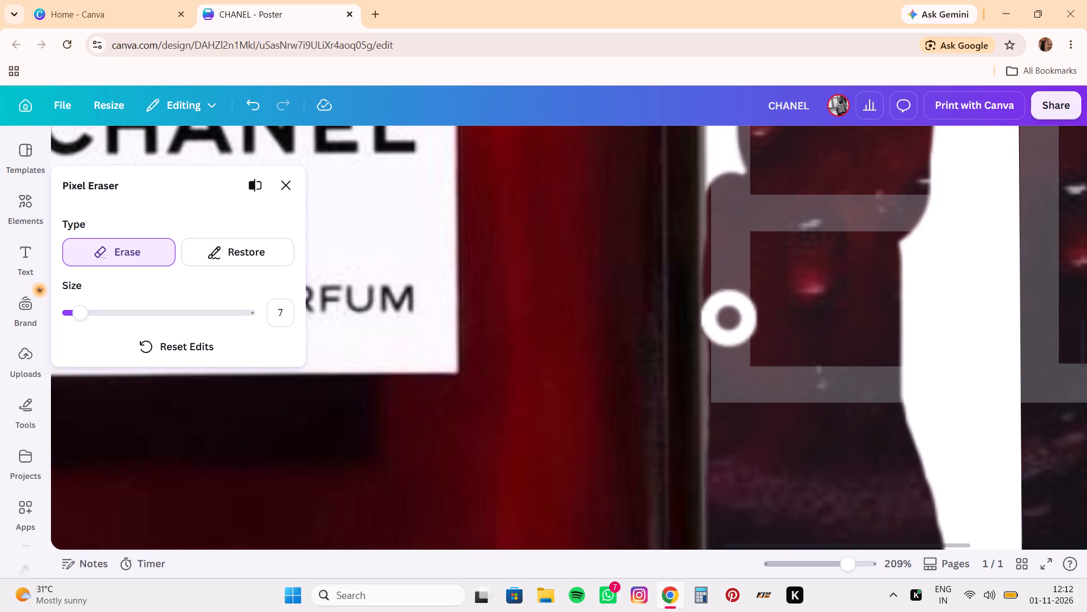
drag(729, 330, 731, 377)
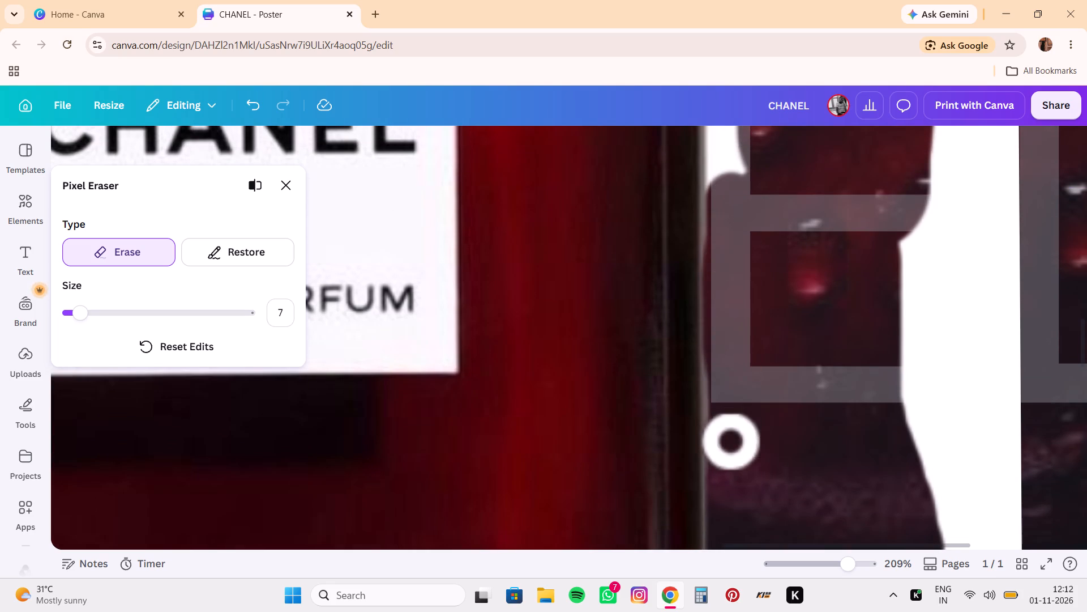
Erase the white strip along the bottle's upper right edge, from above the label down past its CHANEL and PARIS lines.
scroll(751, 318, up, 5)
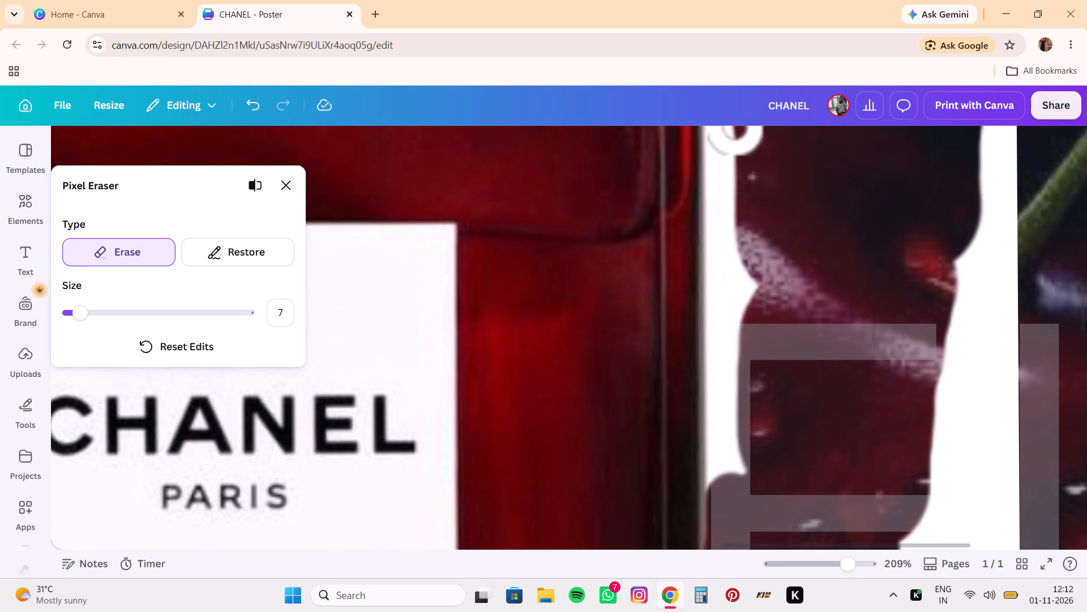
drag(722, 146, 726, 269)
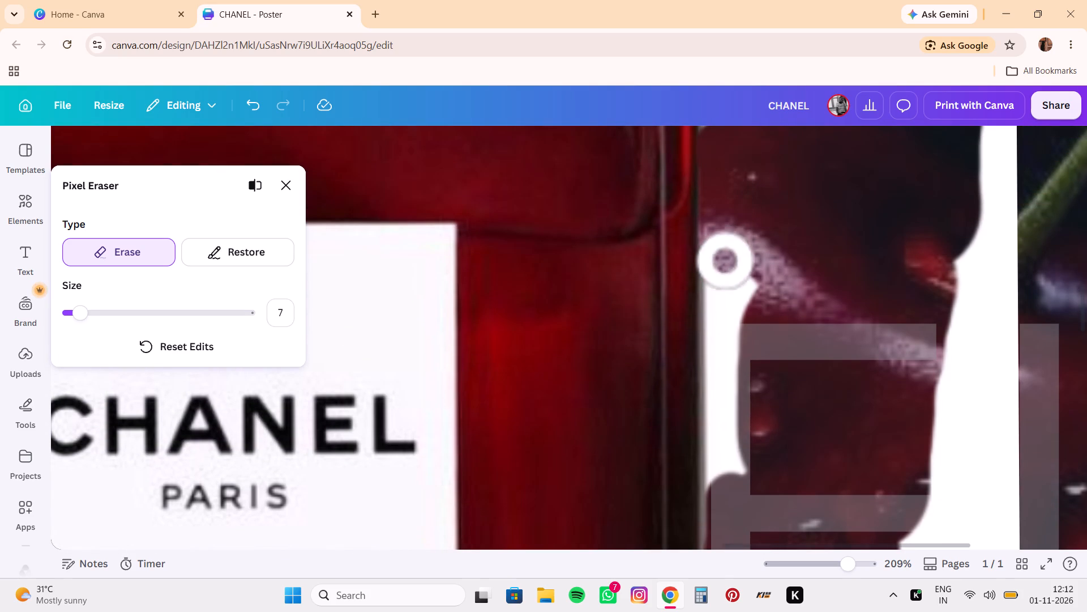
drag(726, 269, 726, 319)
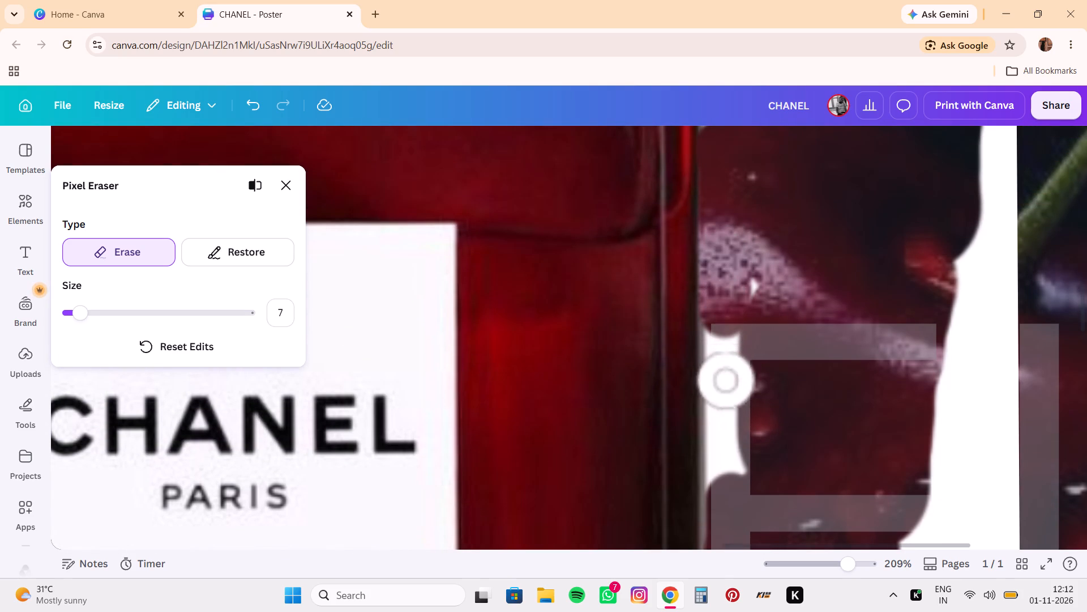
drag(728, 338, 730, 351)
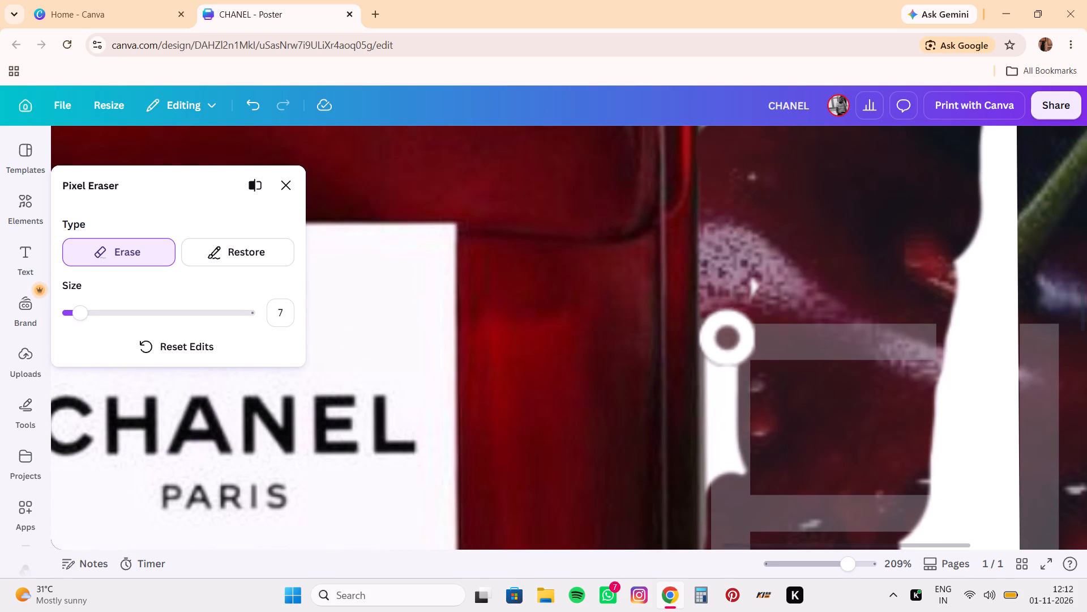
drag(730, 351, 729, 447)
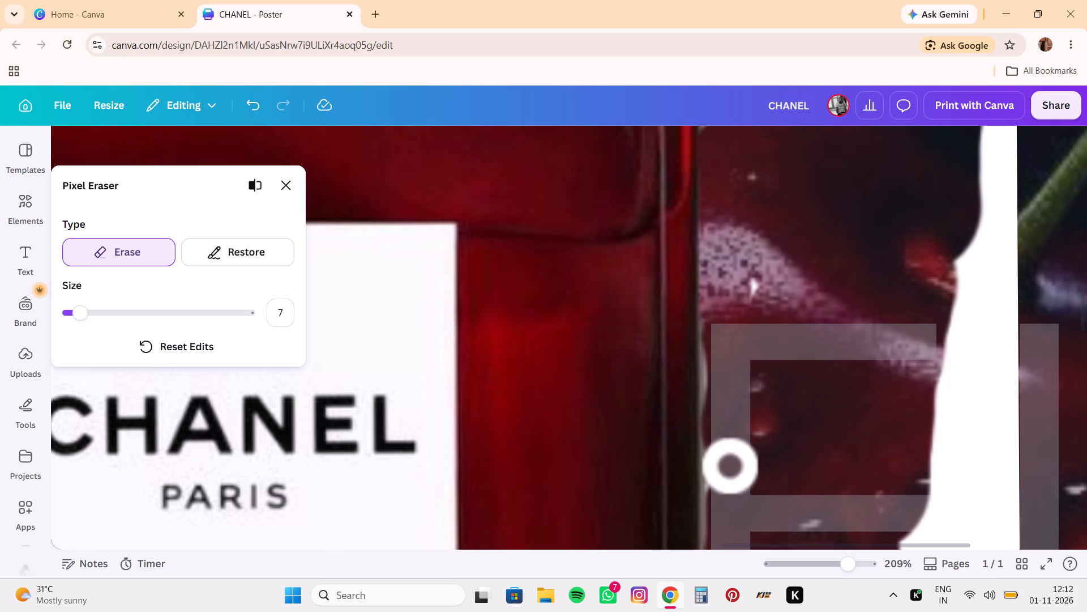
drag(729, 447, 726, 448)
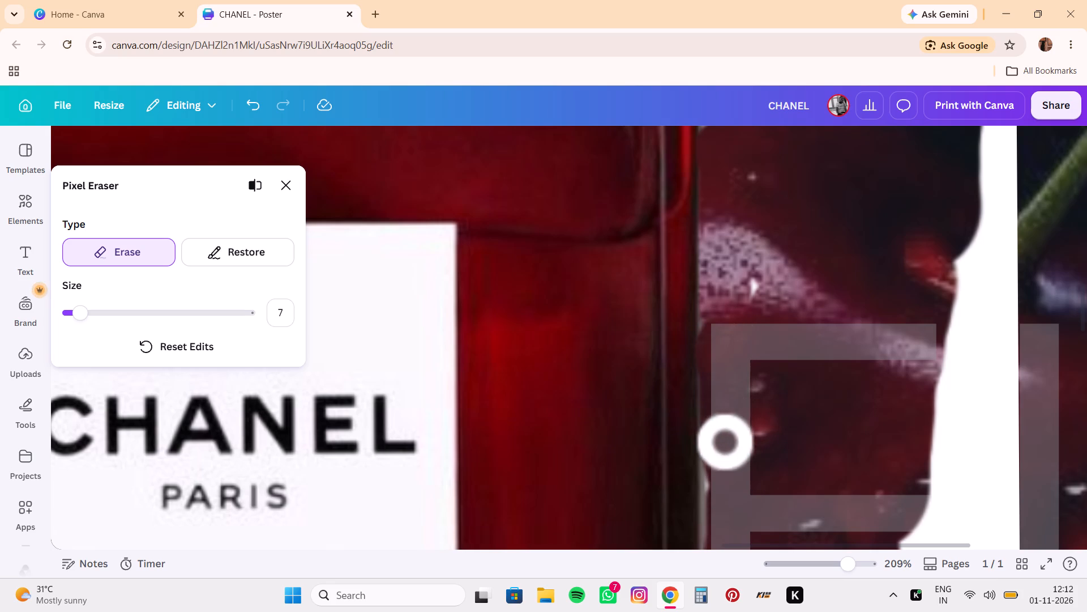
drag(726, 448, 724, 494)
scroll(747, 435, down, 1)
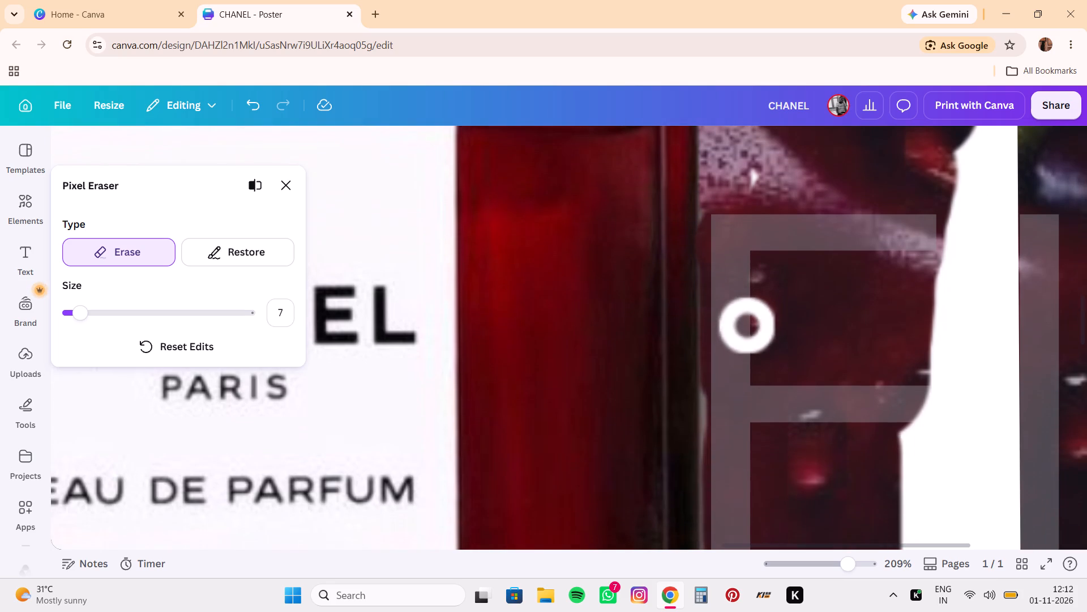
drag(730, 376, 729, 402)
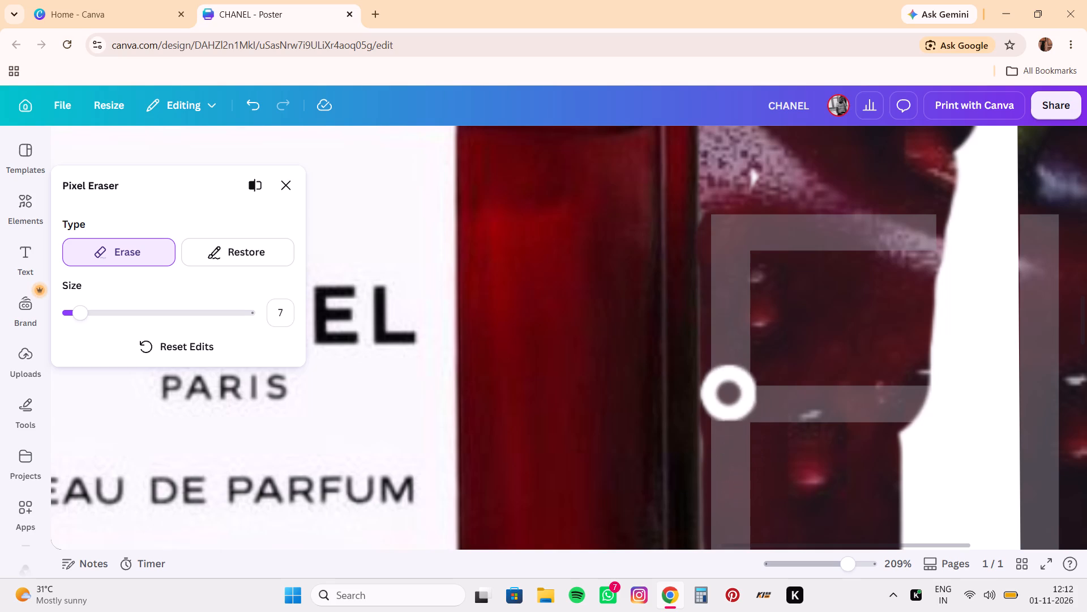
drag(729, 402, 729, 465)
Erase the stray white speck beside the bottle's upper right edge, just above the large background letter E.
scroll(801, 307, up, 2)
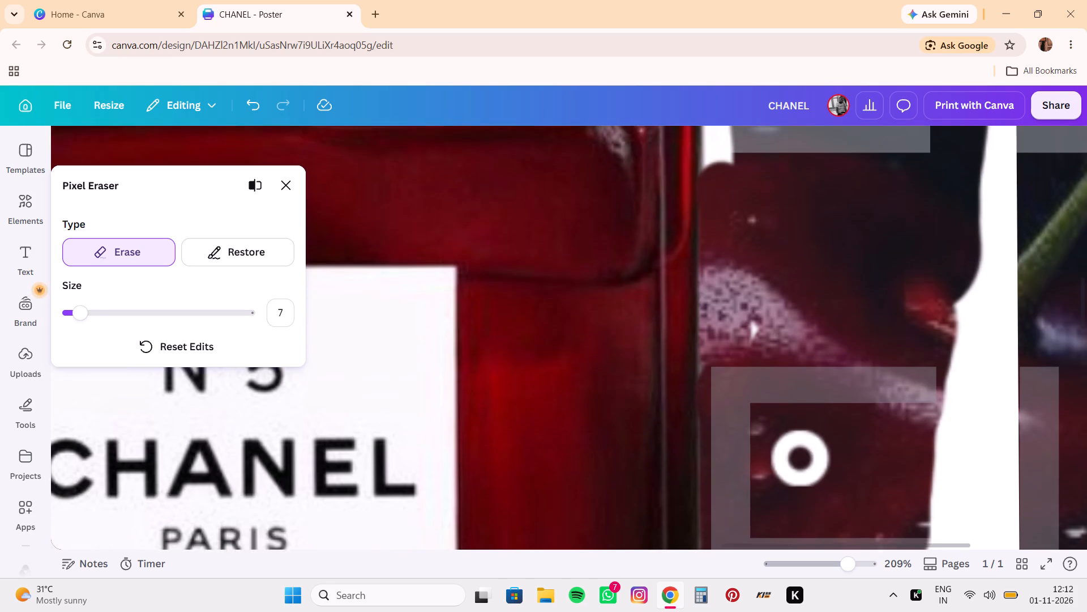
scroll(801, 307, up, 1)
drag(765, 398, 773, 341)
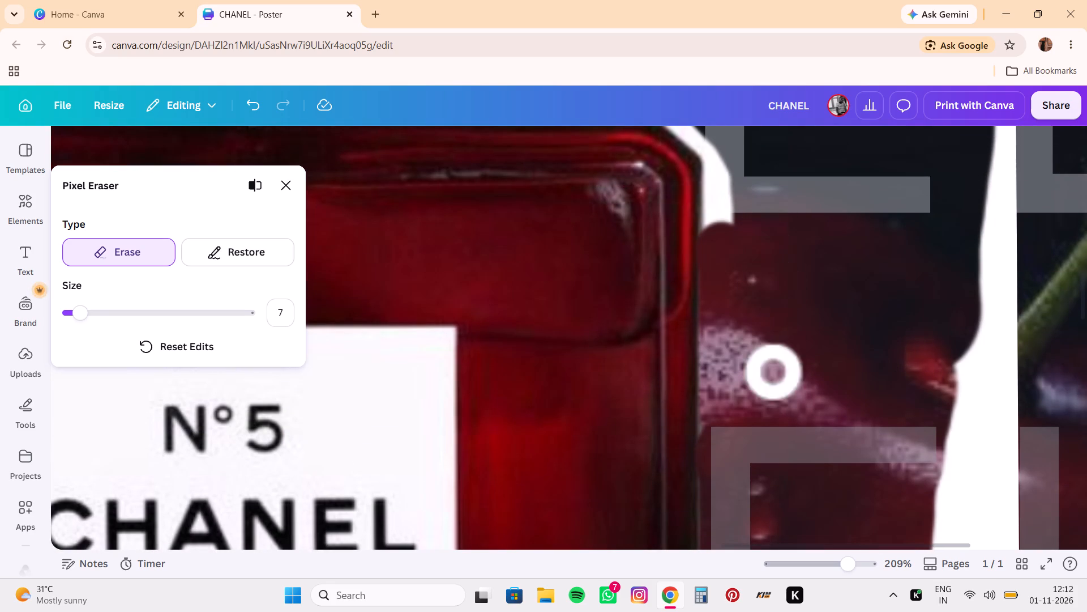
drag(773, 341, 774, 337)
Erase the white strip around the bottle's top-right shoulder, down to the cleaned right edge.
scroll(774, 337, up, 4)
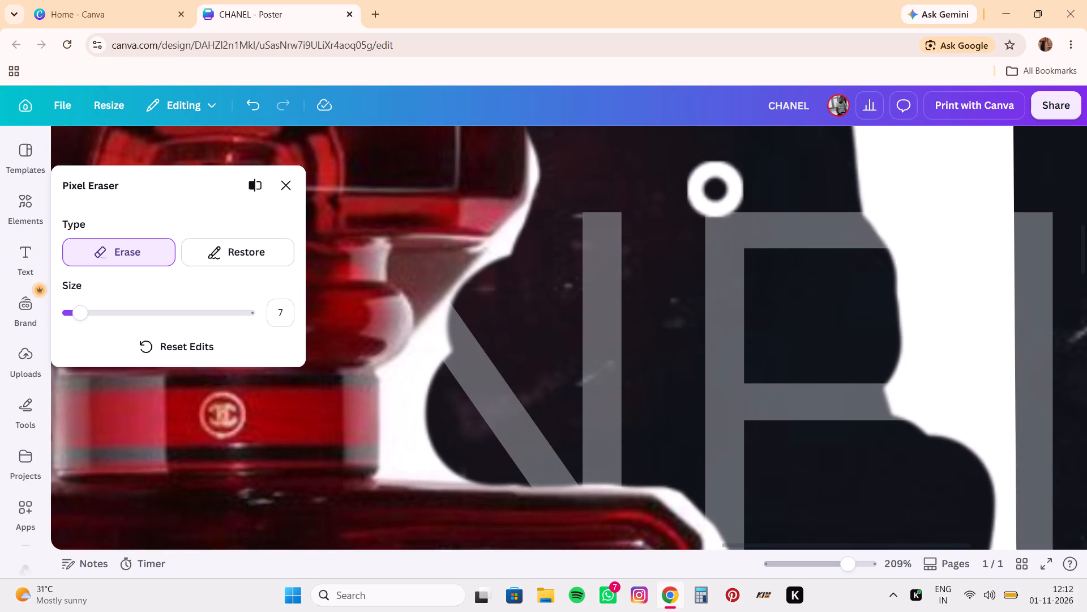
scroll(680, 228, down, 2)
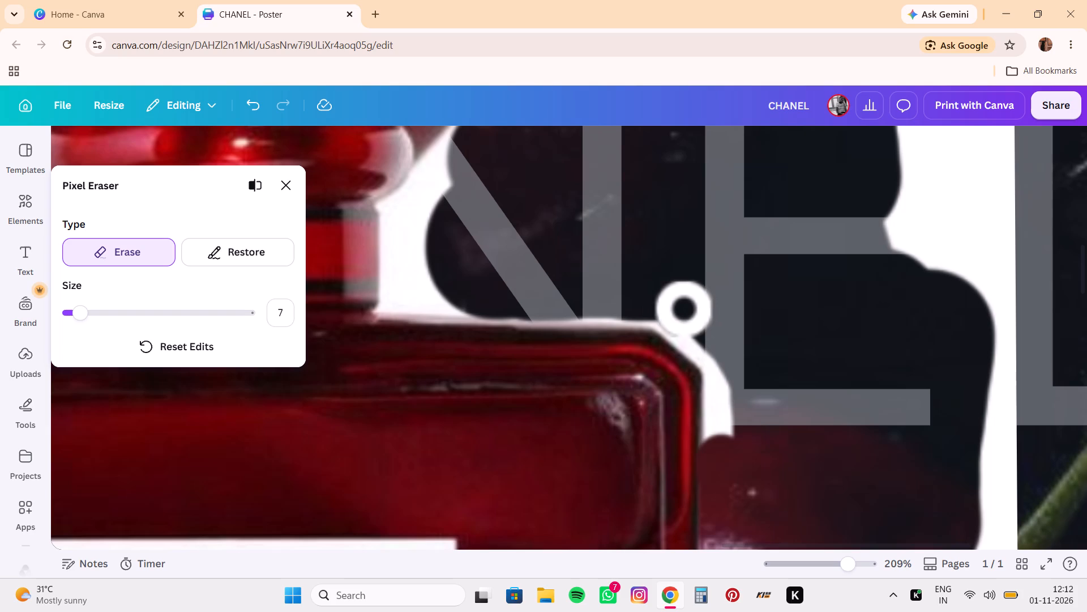
drag(678, 313, 727, 386)
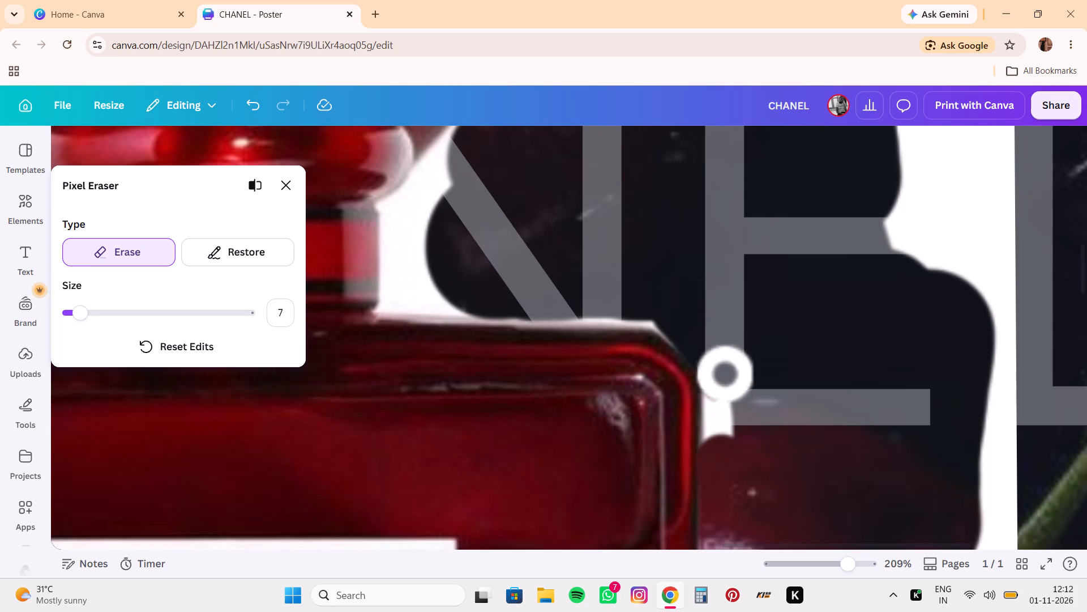
drag(727, 386, 774, 415)
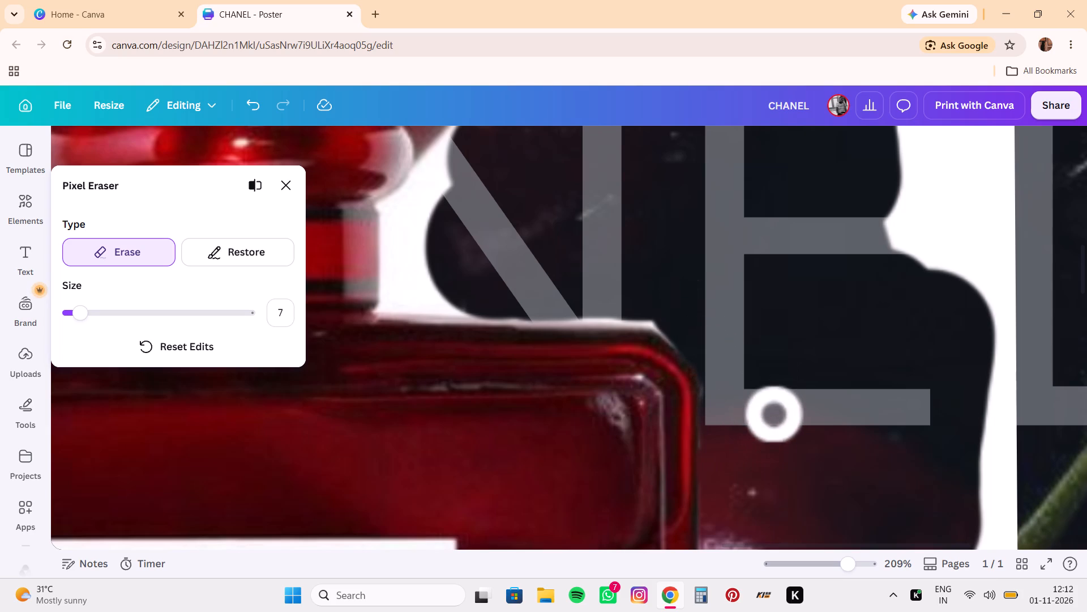
Erase the white area right of the bottle's neck, from under the stopper down to the bottle's shoulder.
scroll(774, 415, up, 2)
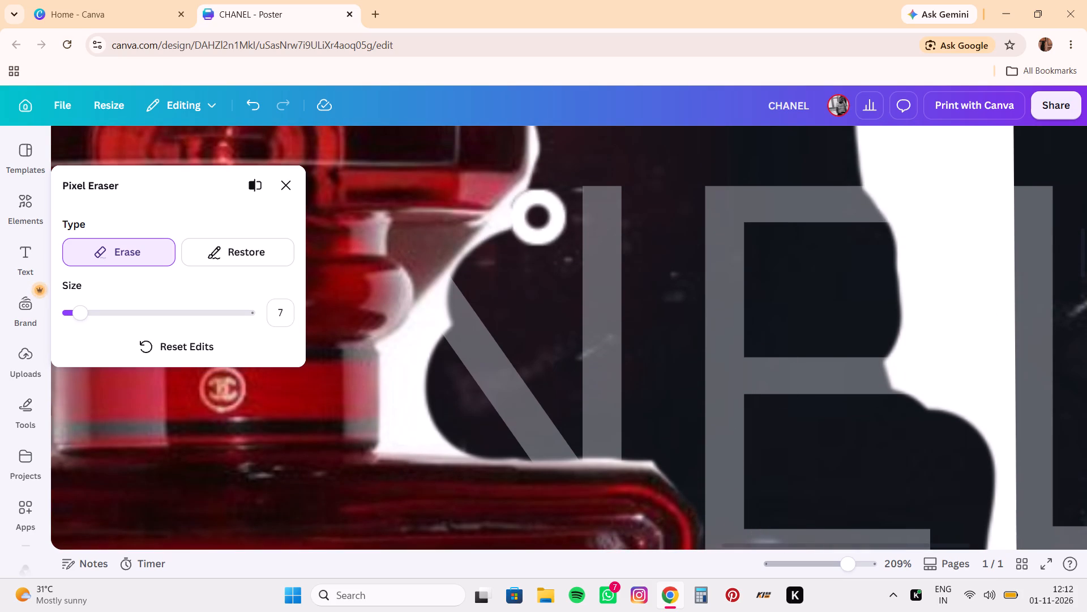
drag(538, 217, 467, 294)
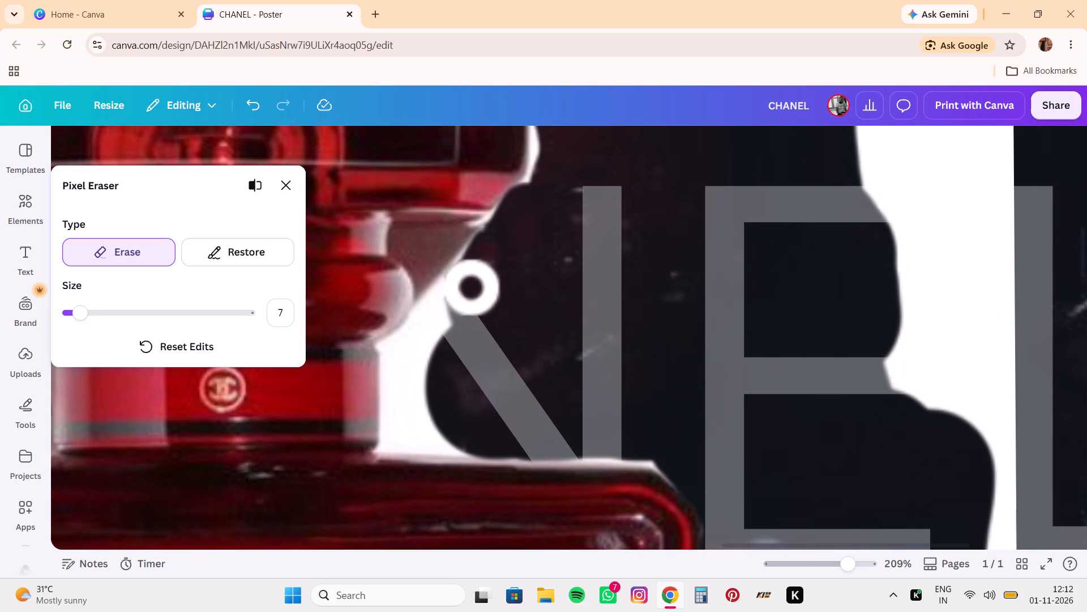
drag(467, 294, 413, 395)
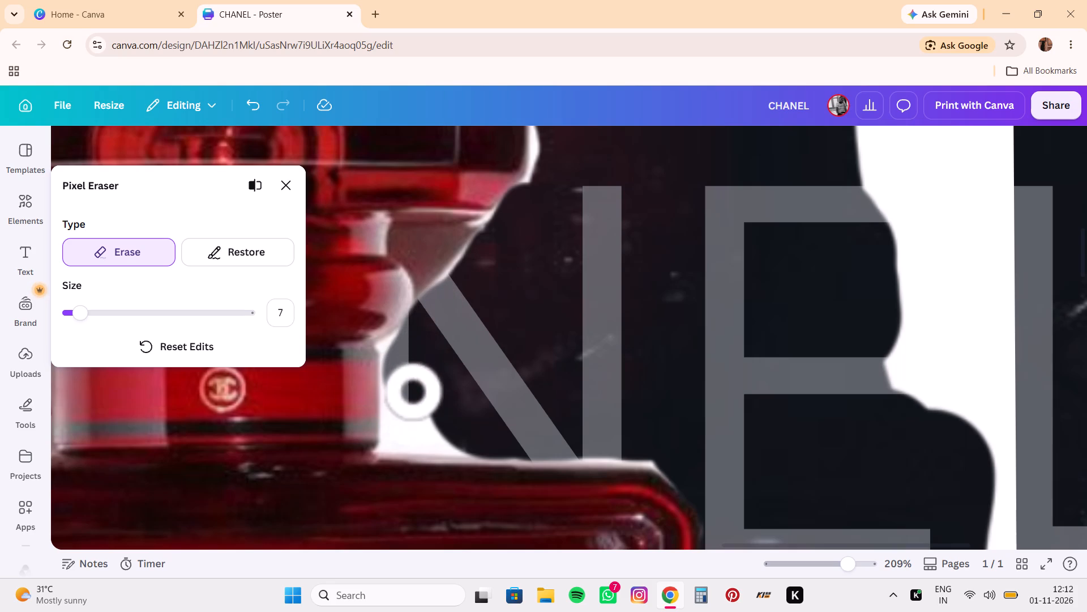
drag(413, 395, 407, 451)
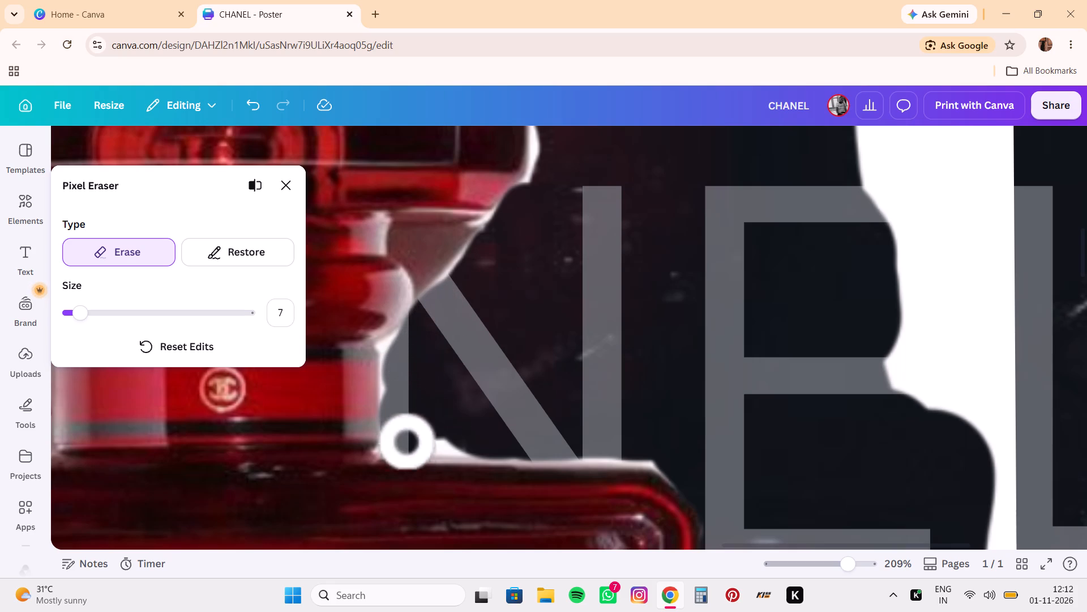
drag(407, 451, 452, 408)
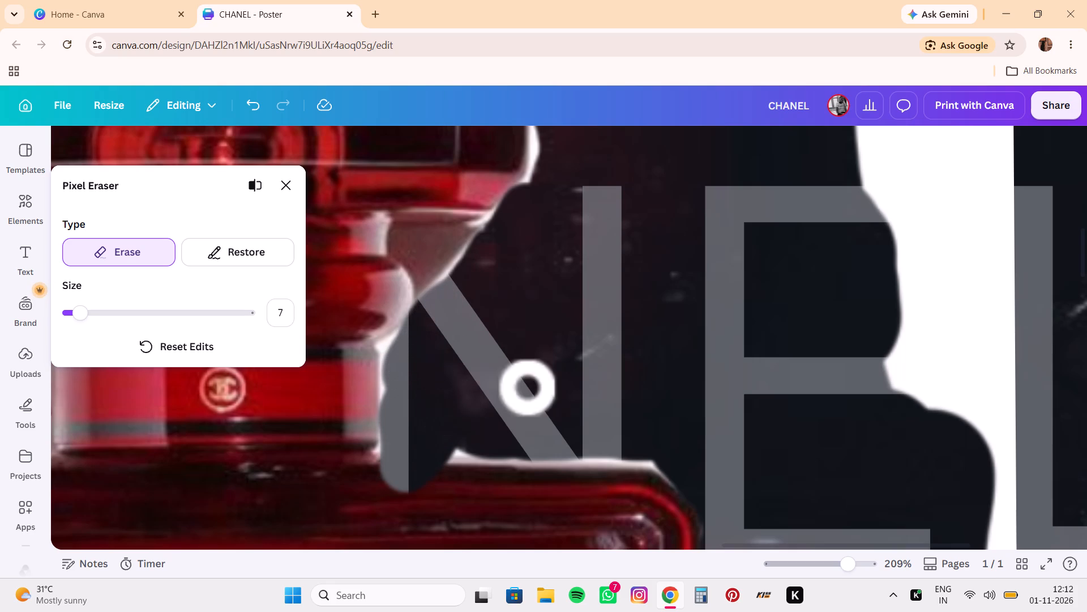
Erase the white strip along the top of the bottle's right shoulder, from the neck outward to the shoulder's corner.
scroll(554, 381, right, 2)
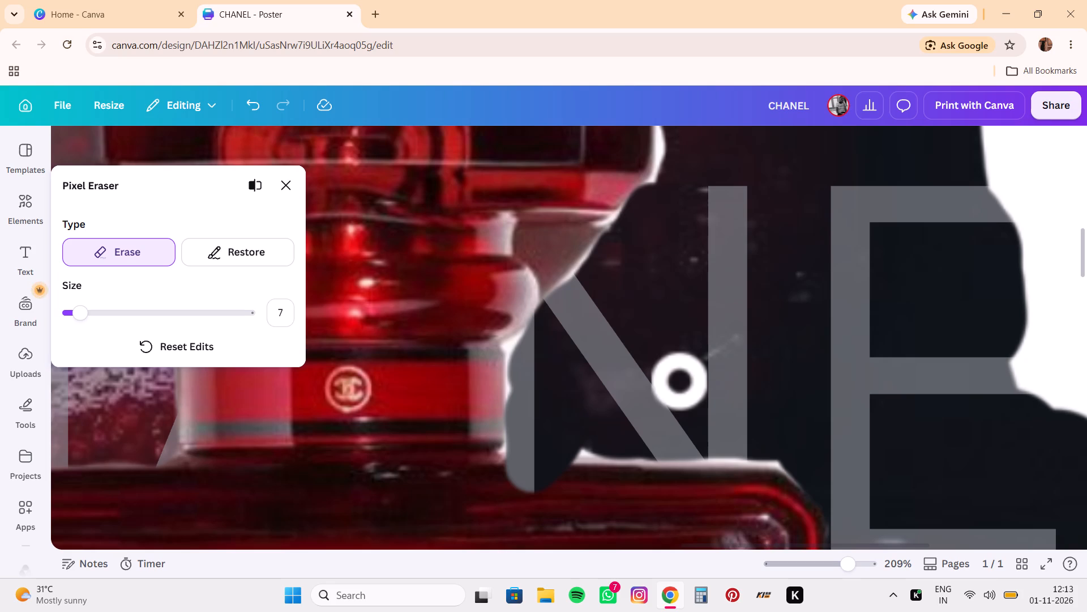
drag(585, 431, 592, 439)
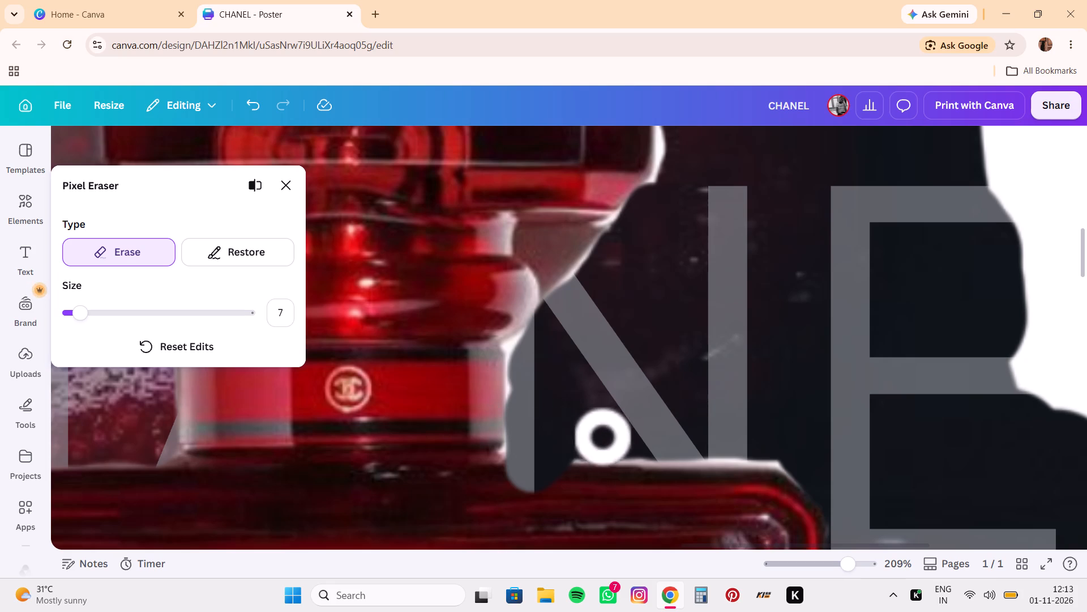
drag(592, 439, 688, 443)
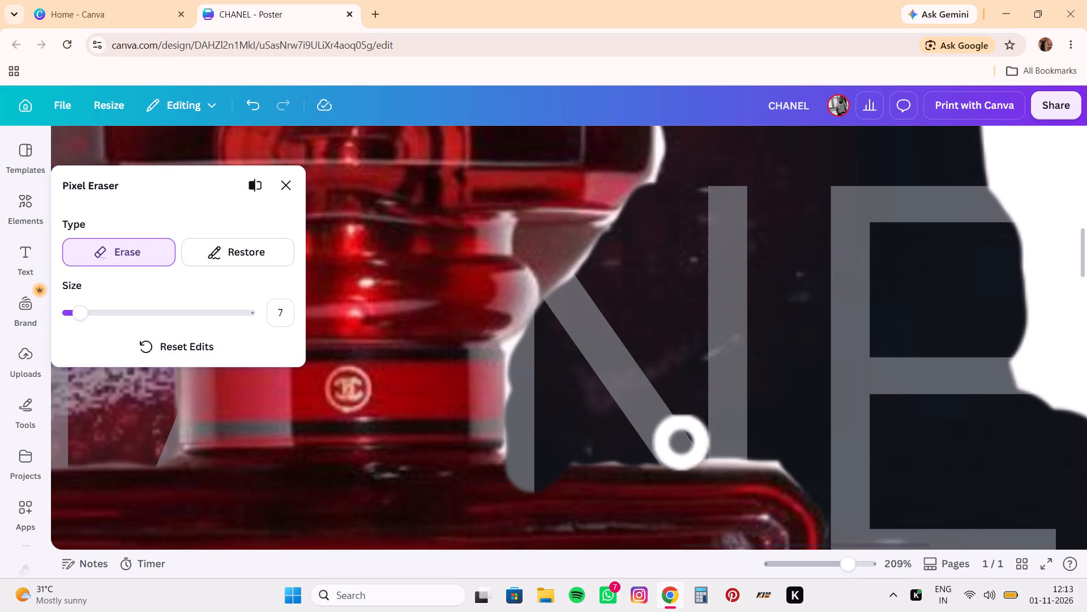
drag(688, 443, 777, 440)
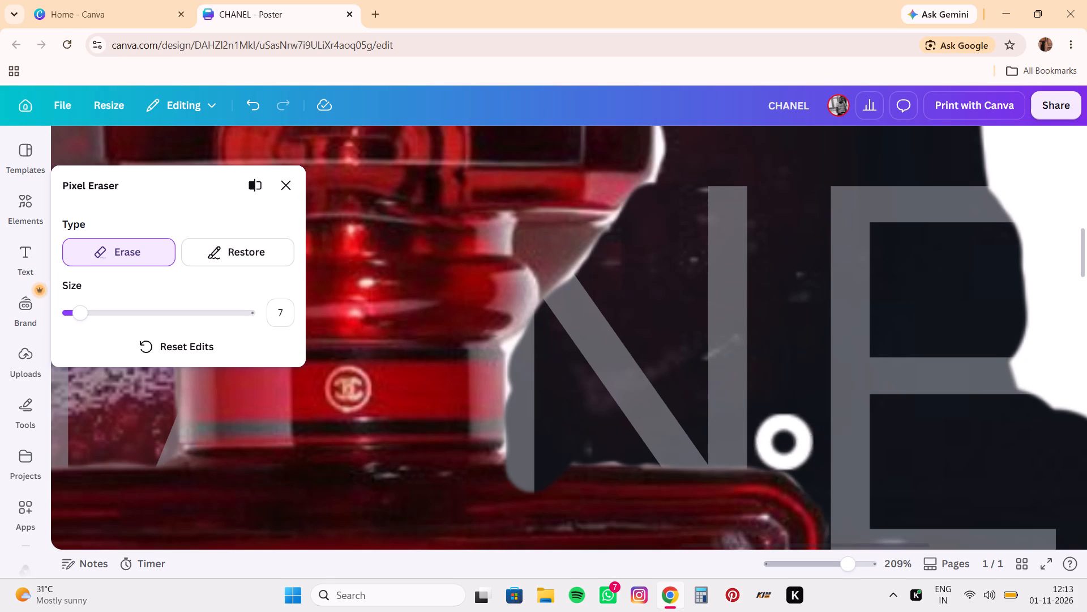
drag(777, 440, 647, 443)
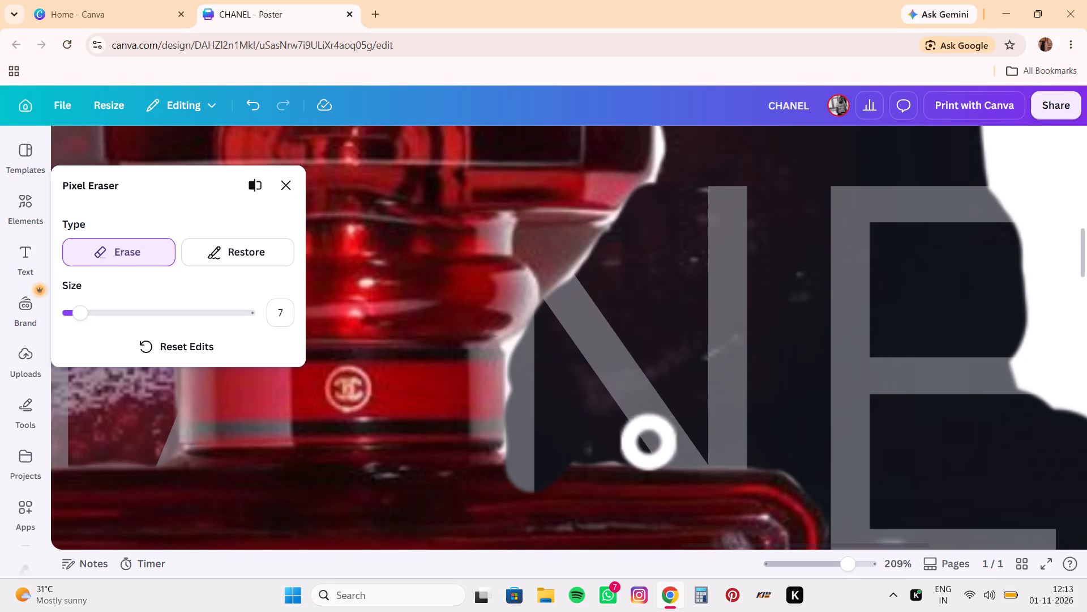
drag(647, 443, 666, 440)
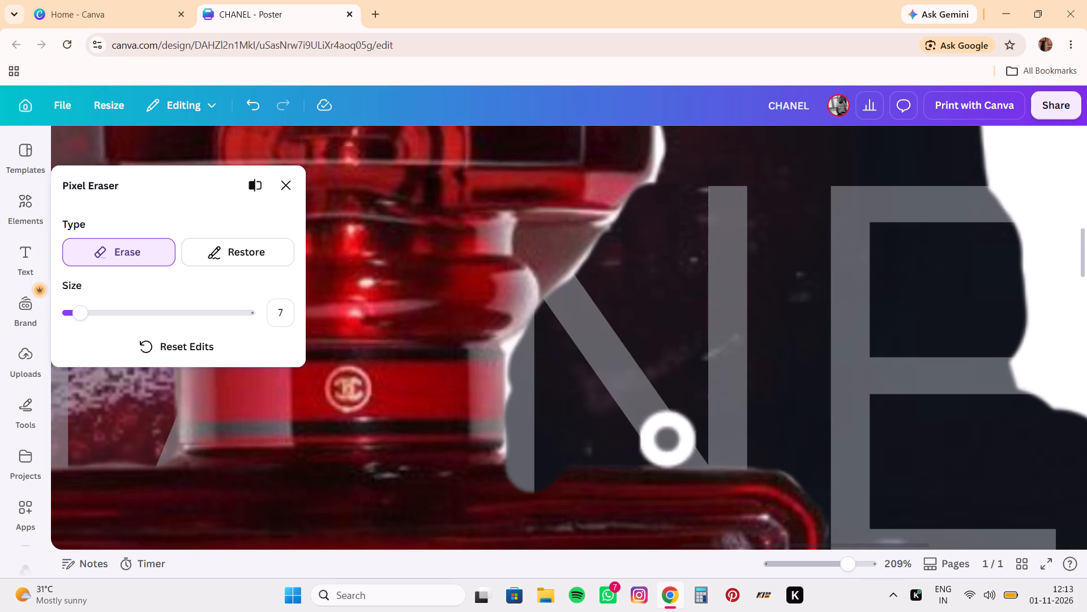
drag(666, 440, 667, 444)
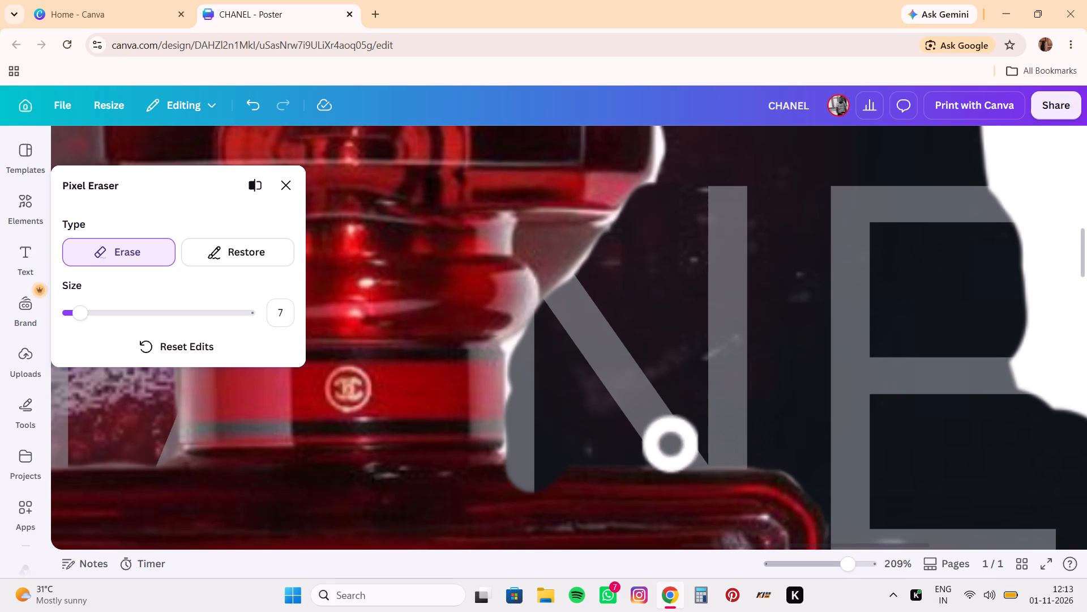
drag(667, 444, 740, 444)
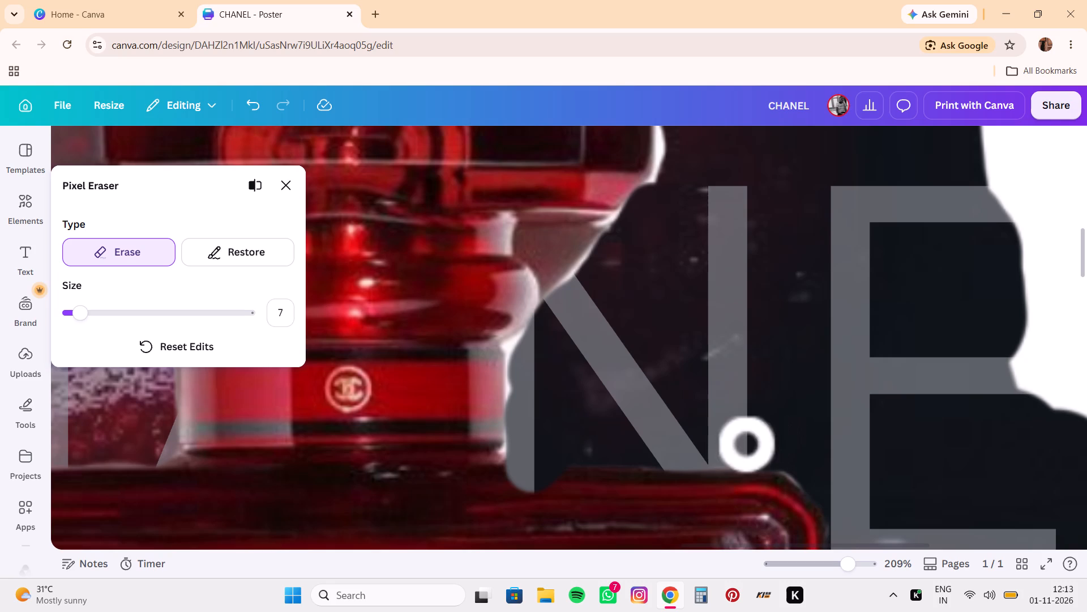
drag(740, 444, 760, 423)
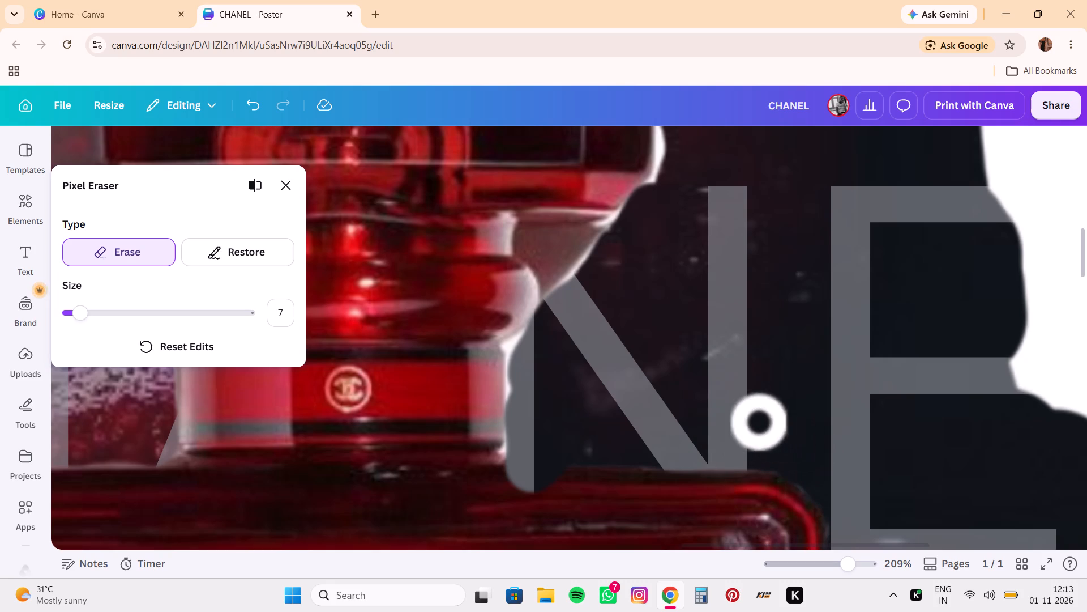
Erase the greyish leftover background beneath the stopper's right side, beside the bottle's neck.
drag(760, 423, 545, 368)
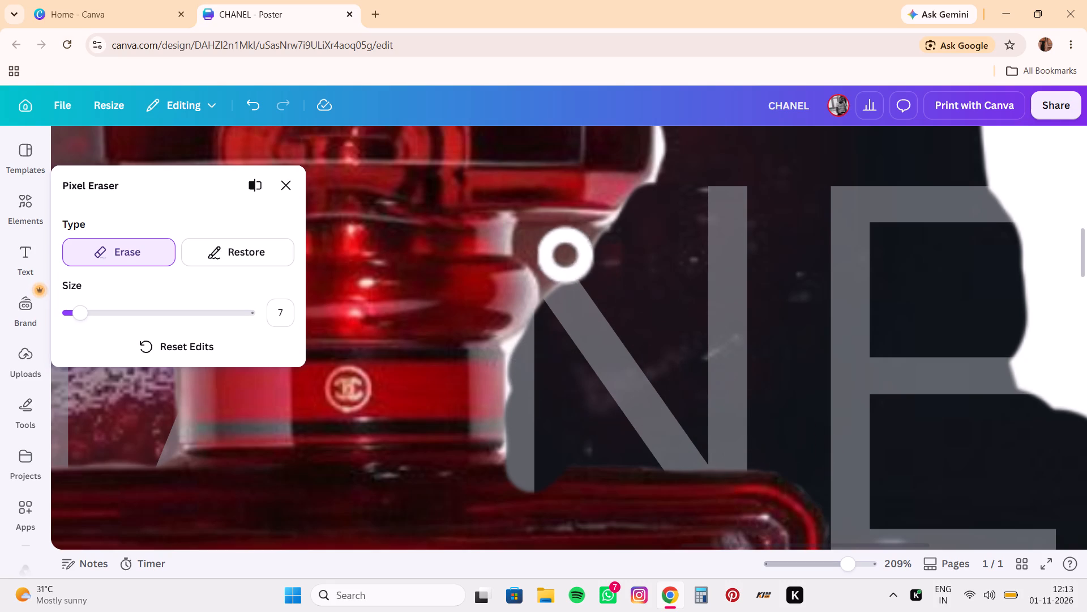
drag(577, 267, 554, 256)
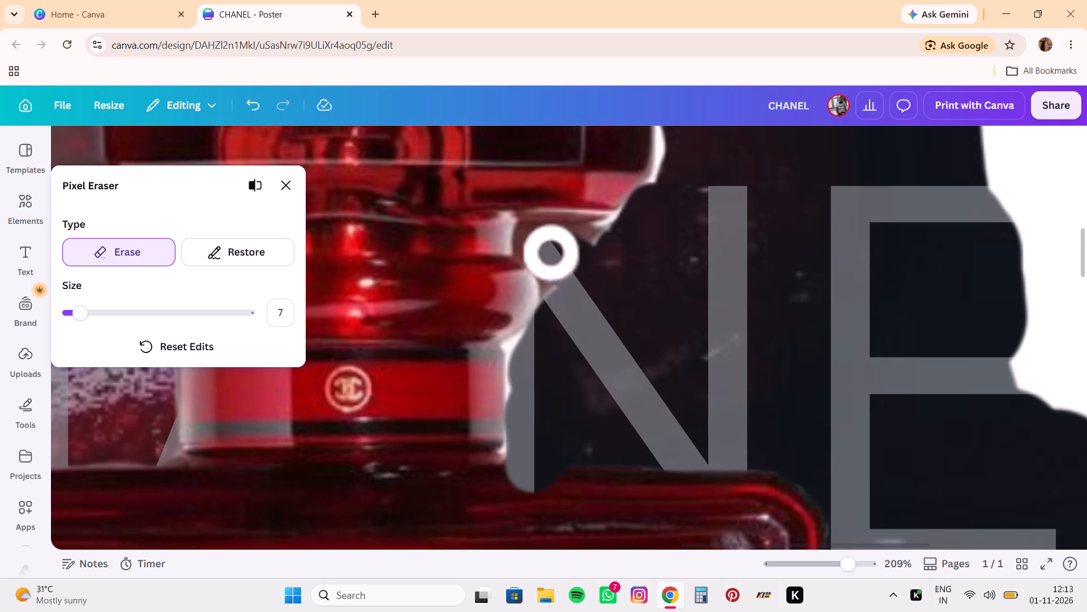
drag(554, 256, 588, 248)
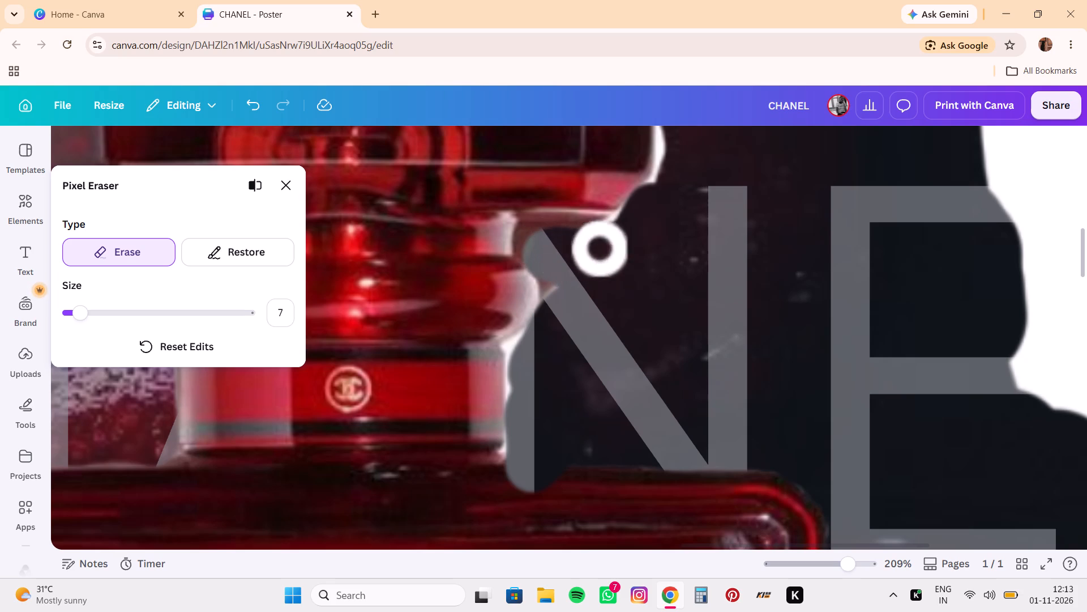
drag(588, 248, 620, 277)
Erase the white area above the right half of the stopper, around to its top-right corner.
scroll(620, 277, up, 1)
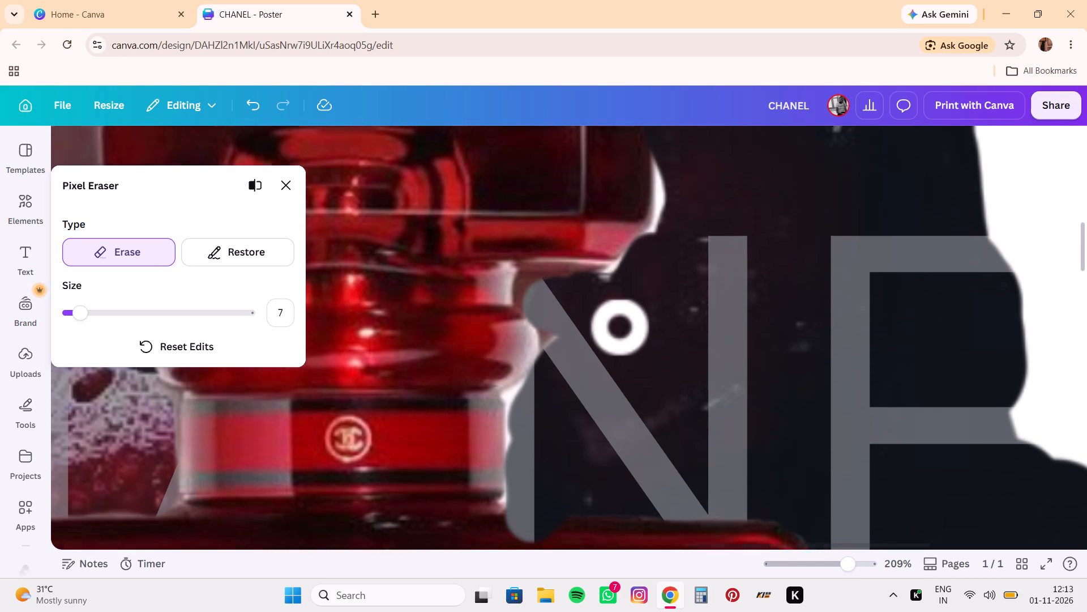
scroll(620, 277, up, 4)
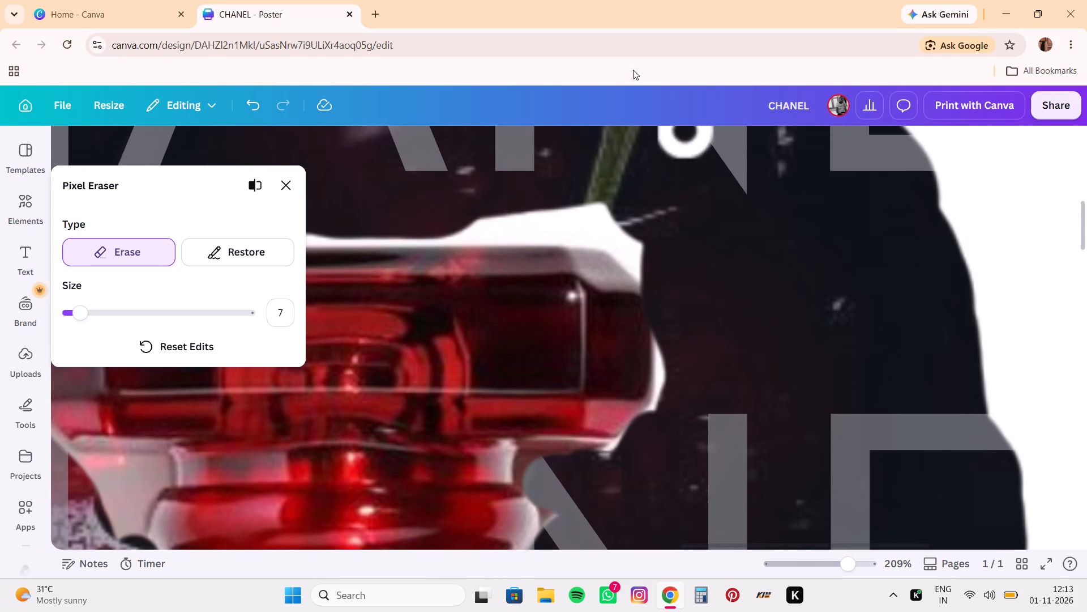
drag(463, 213, 651, 246)
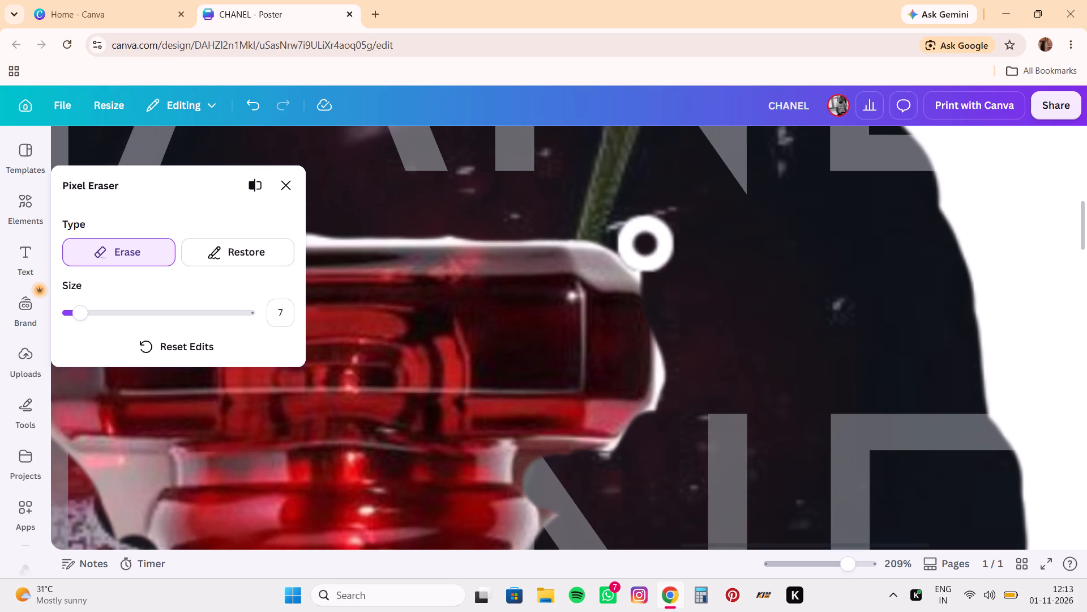
drag(651, 246, 623, 232)
Erase the white edge along the stopper's left side, from its top-left corner down to its lower bevel.
scroll(623, 232, right, 4)
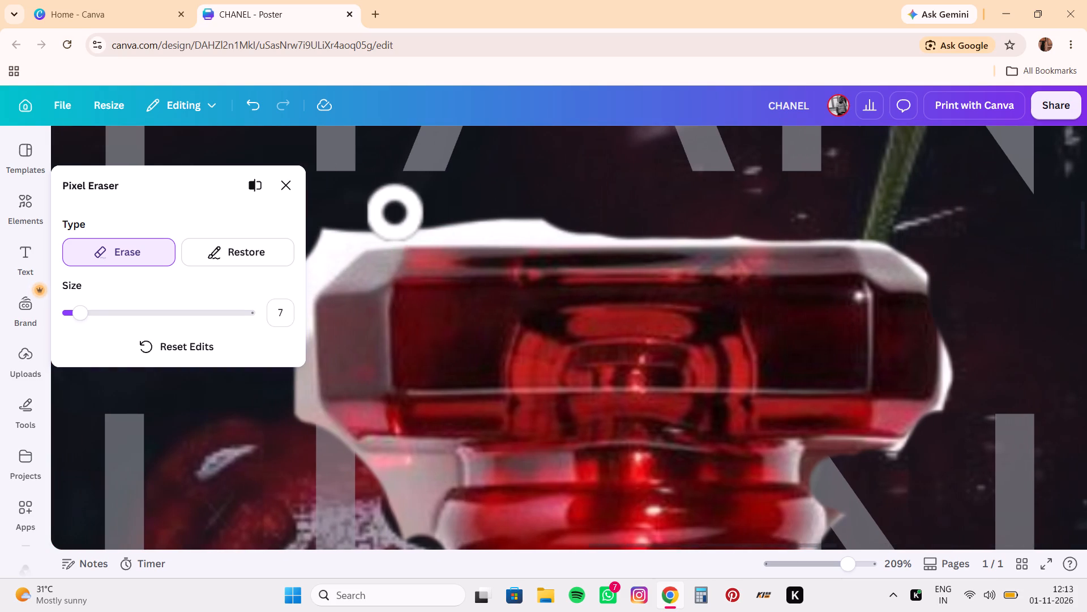
scroll(395, 213, right, 2)
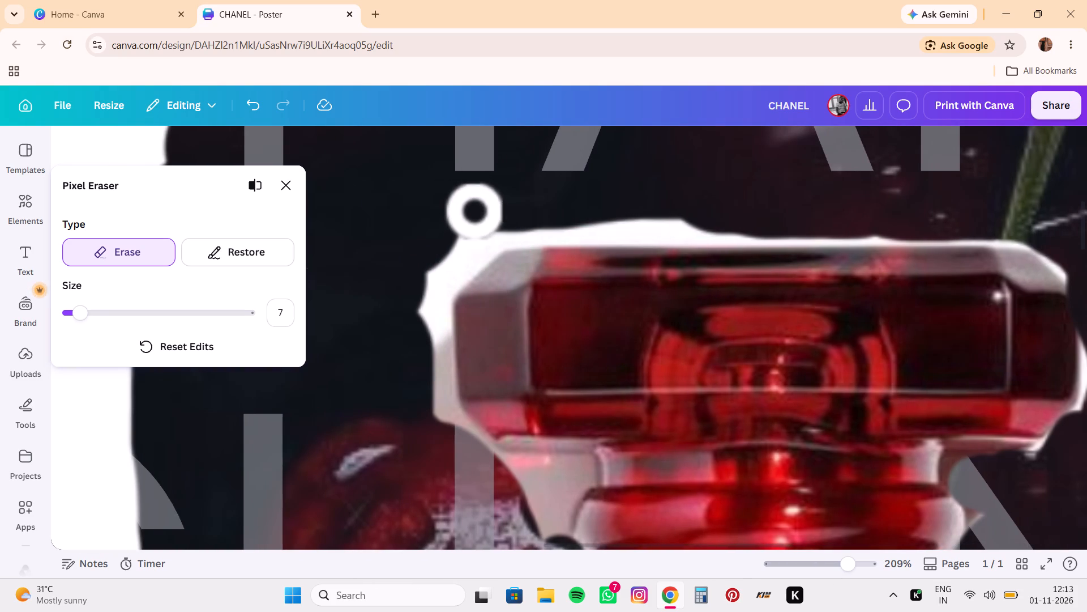
drag(475, 215, 426, 326)
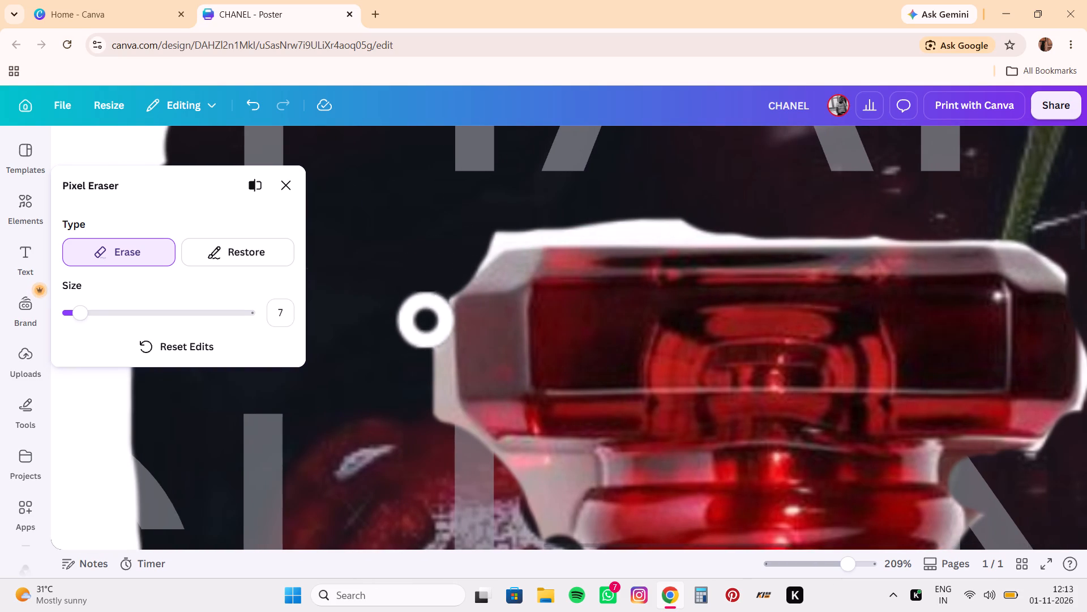
drag(426, 326, 428, 402)
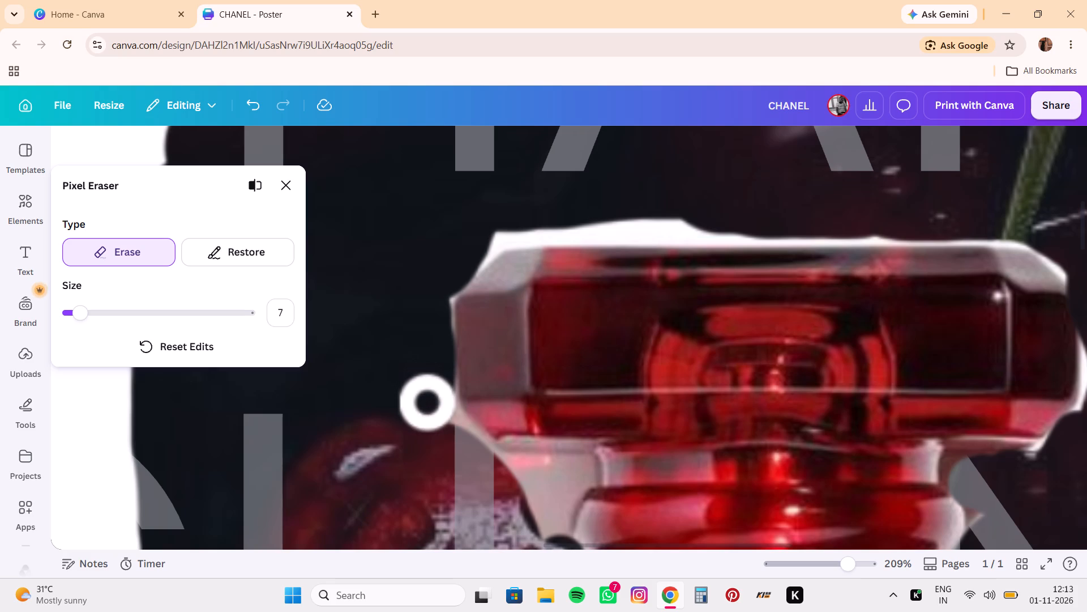
Erase the greyish leftover background around the stopper's lower-left corner and beneath it, beside the bottle's neck.
drag(434, 418, 534, 487)
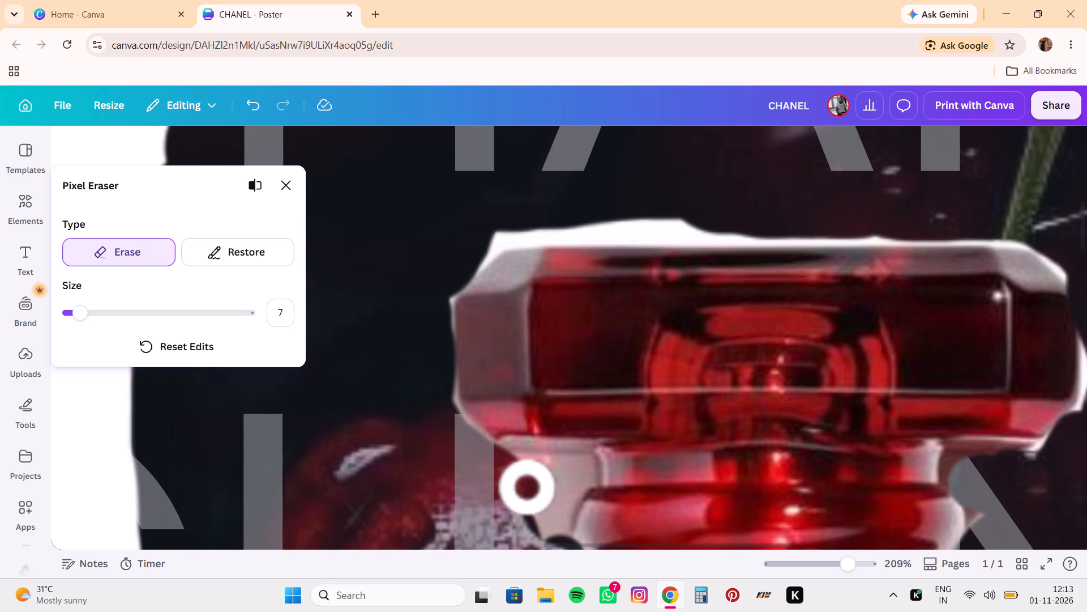
drag(534, 487, 534, 522)
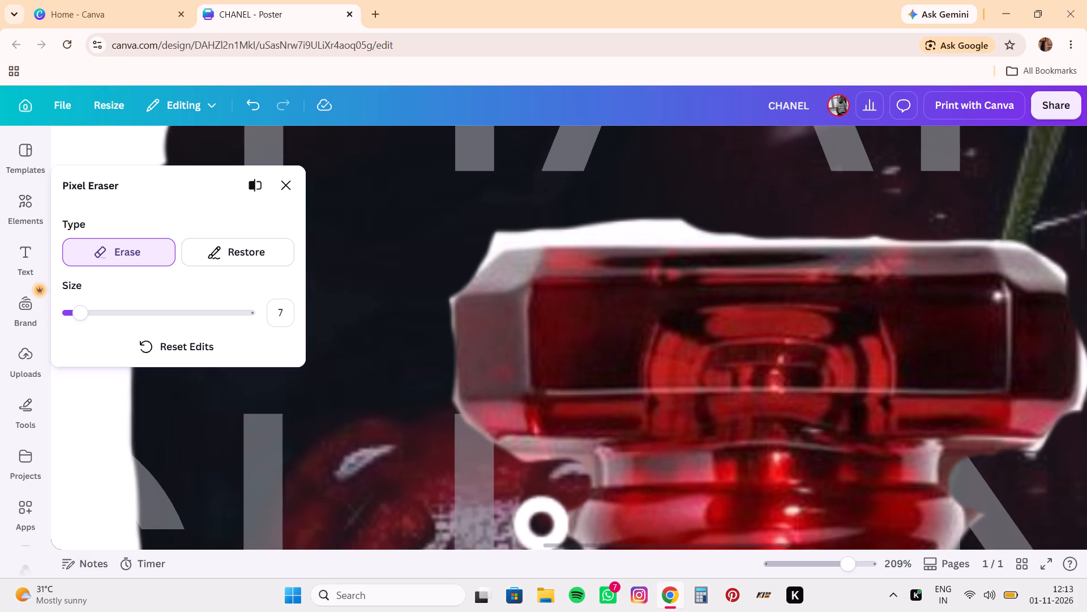
drag(534, 522, 520, 478)
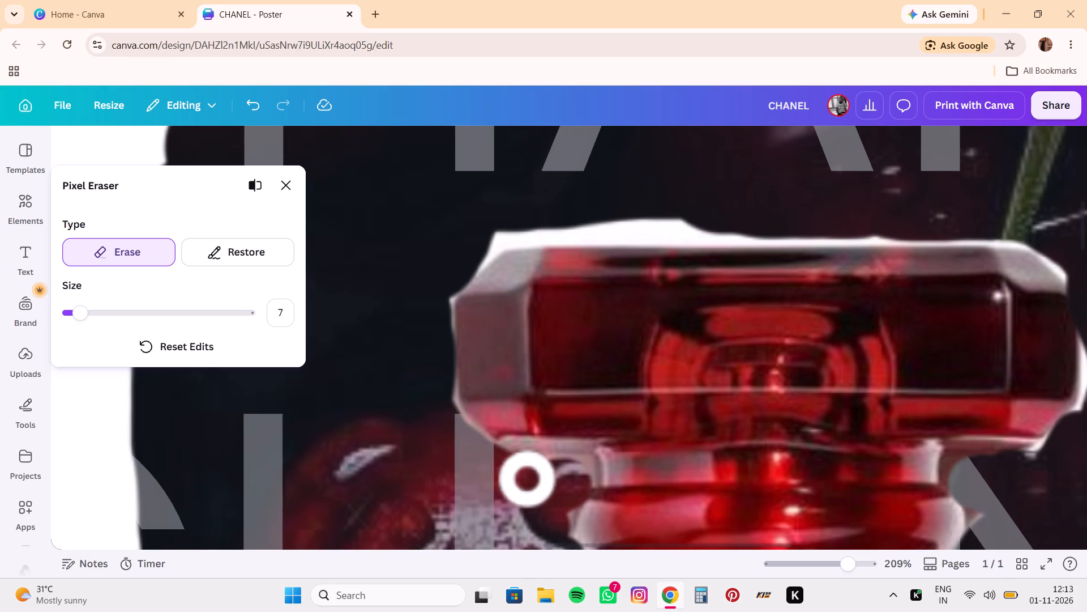
drag(520, 478, 470, 507)
Erase the white strip along the stopper's top edge, from its top-left corner to just past the middle.
scroll(470, 507, up, 2)
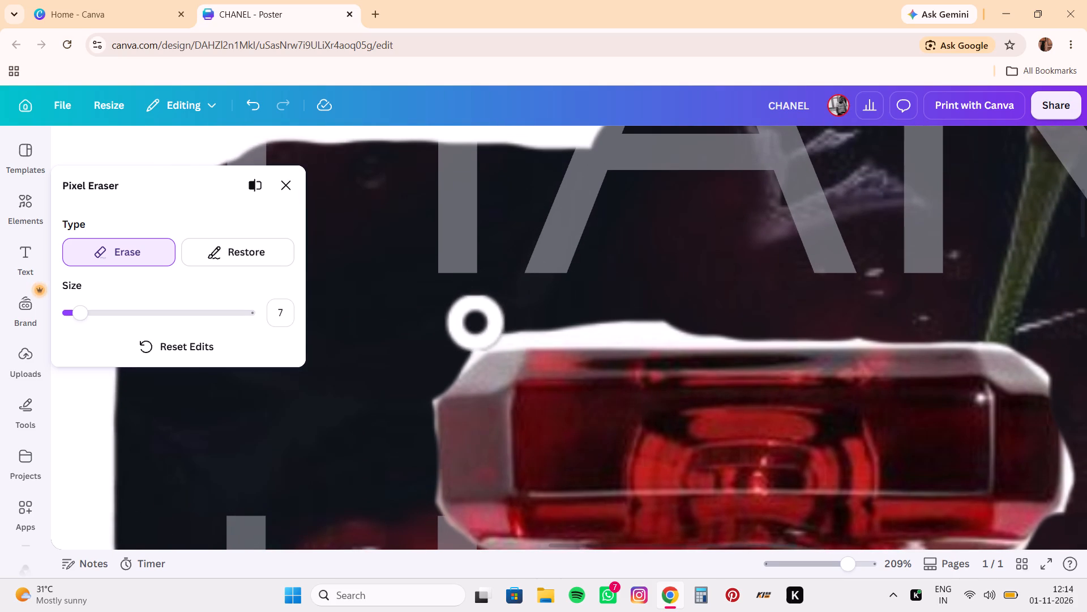
drag(476, 322, 619, 318)
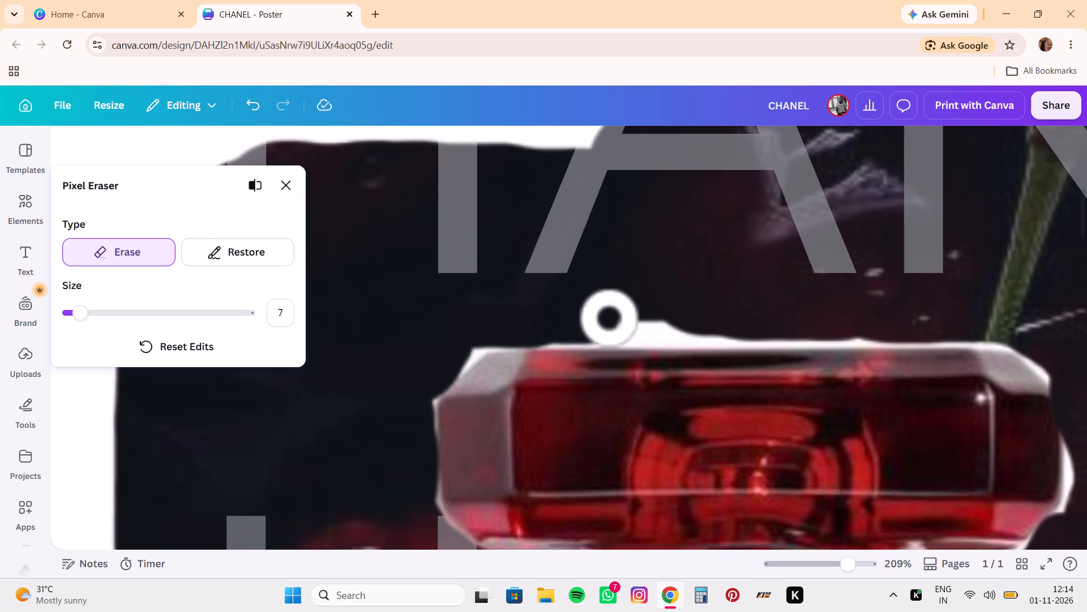
drag(619, 318, 752, 322)
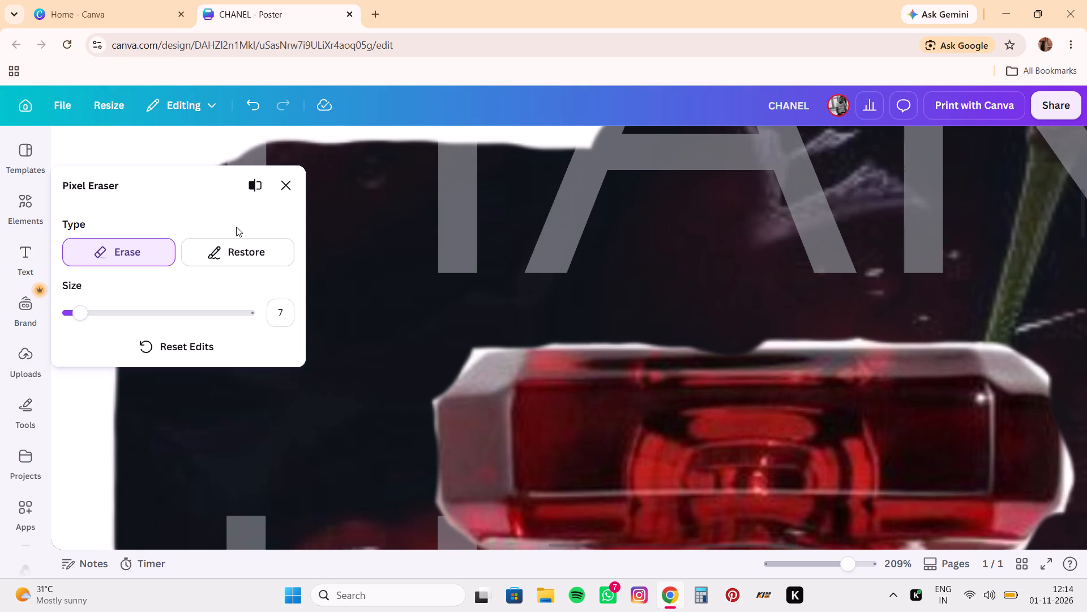
With the eraser size reduced to 1, trim the pale fringe from the left part of the stopper's top edge down its left side.
drag(80, 313, 70, 313)
drag(70, 313, 62, 313)
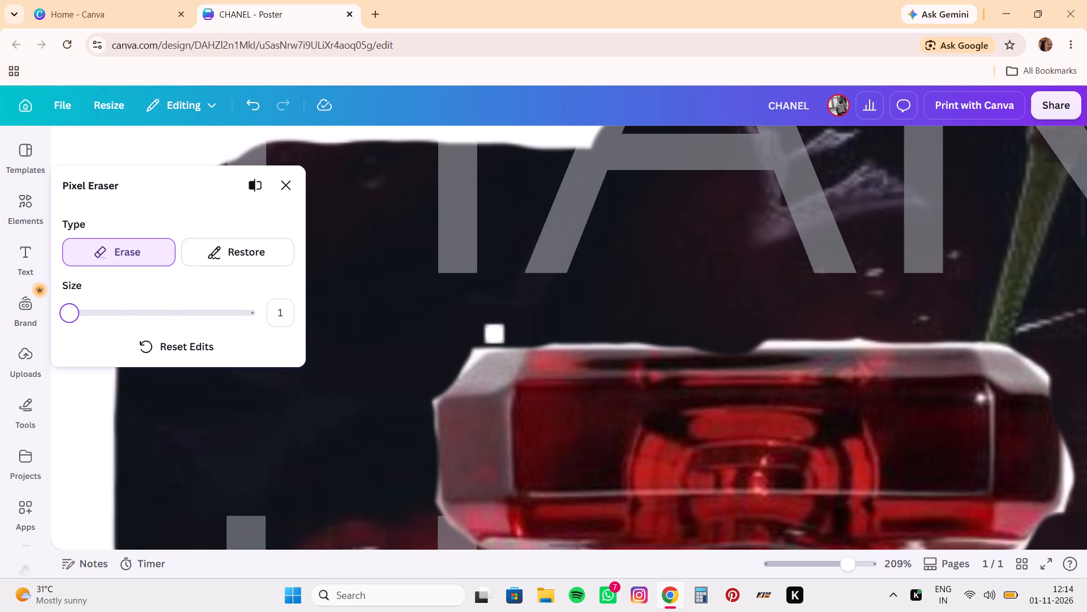
drag(478, 344, 485, 341)
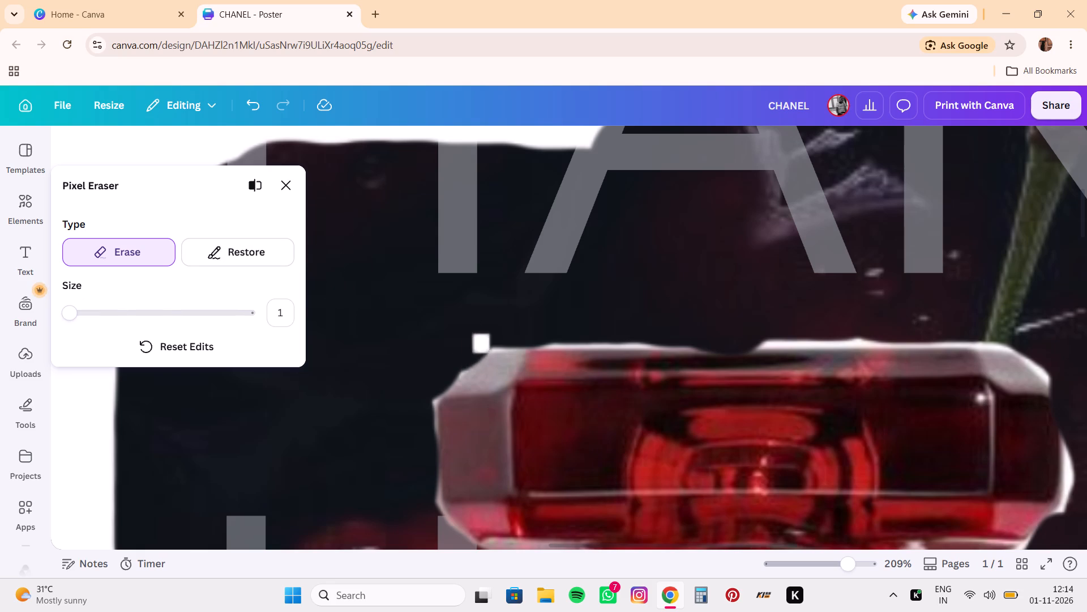
drag(485, 341, 566, 342)
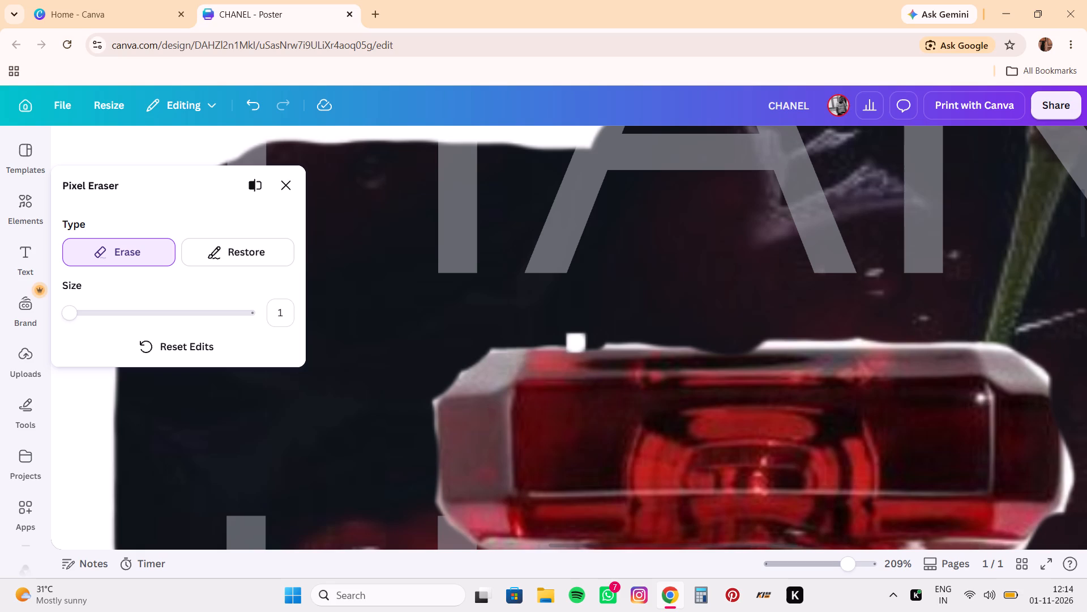
drag(566, 342, 510, 341)
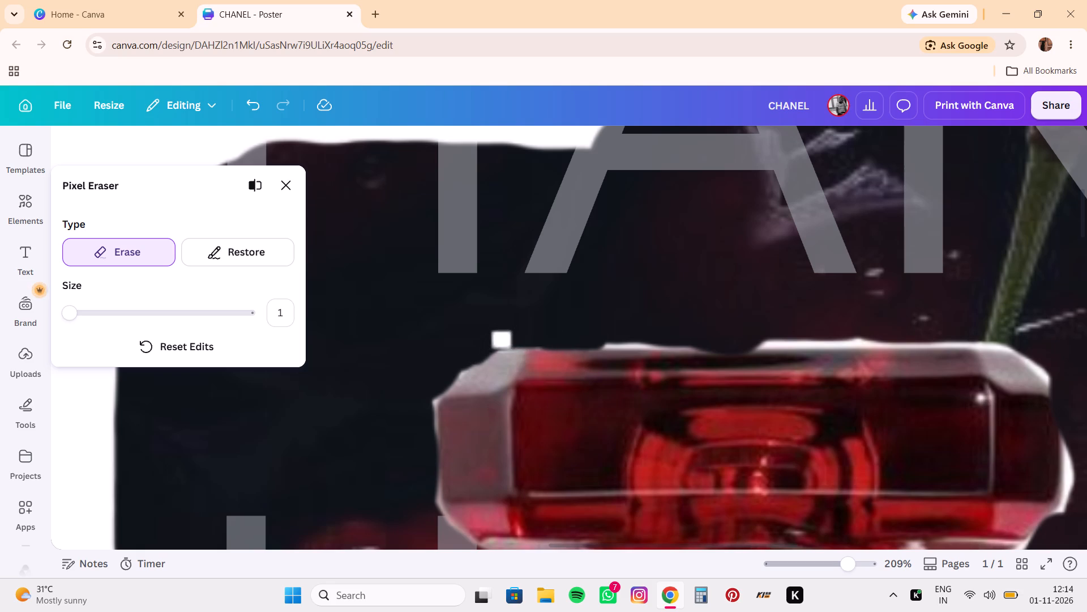
drag(510, 341, 451, 381)
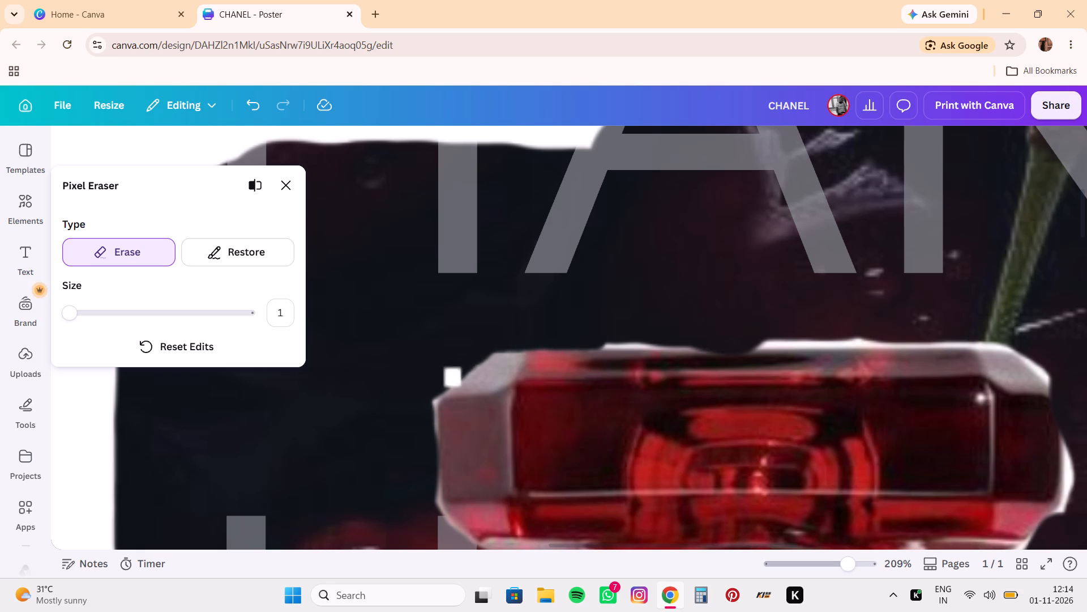
drag(451, 381, 431, 440)
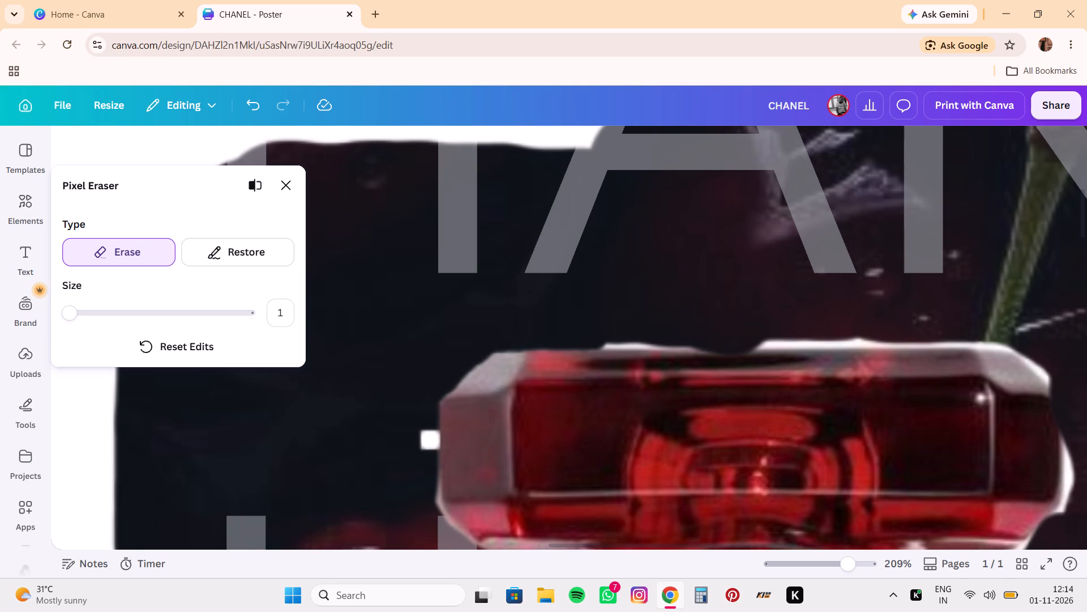
drag(431, 440, 433, 508)
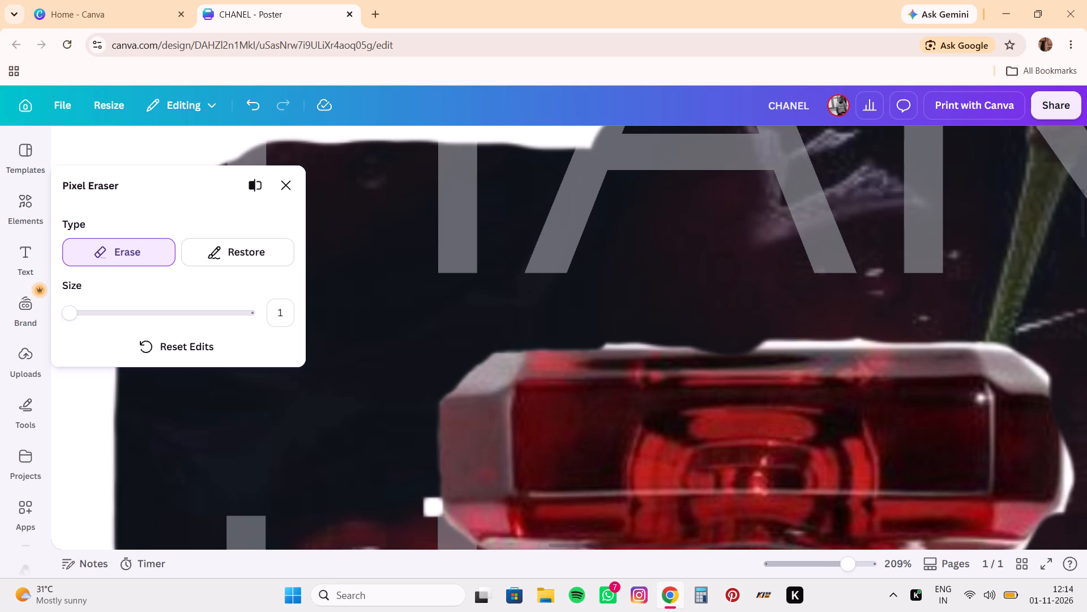
drag(433, 508, 434, 511)
Erase the pale fringe along the stopper's lower-left bevel and its underside, up to the bottle's neck.
scroll(434, 511, down, 2)
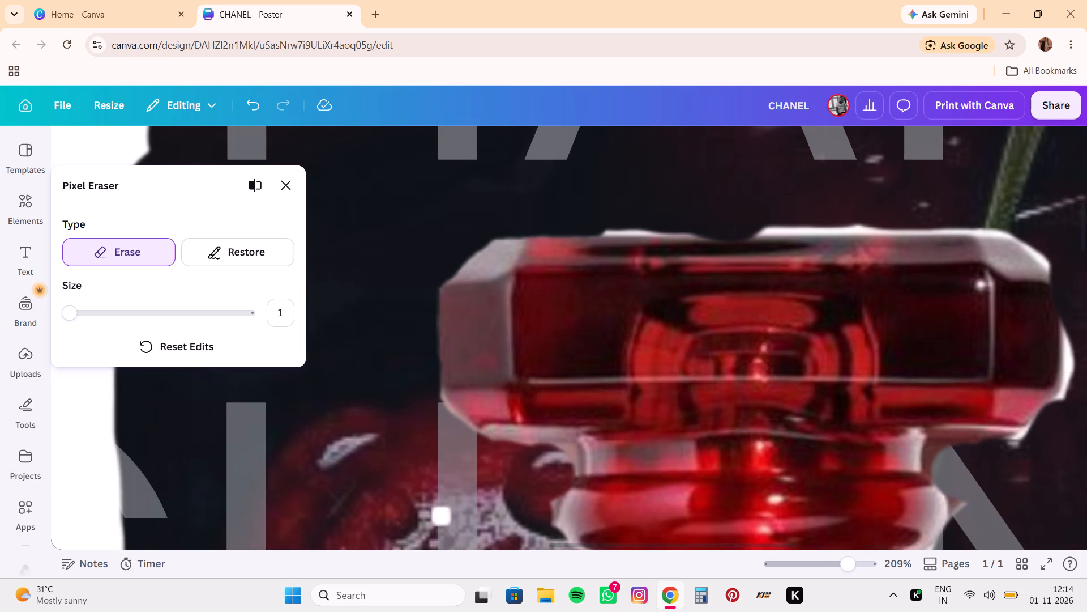
drag(435, 400, 515, 444)
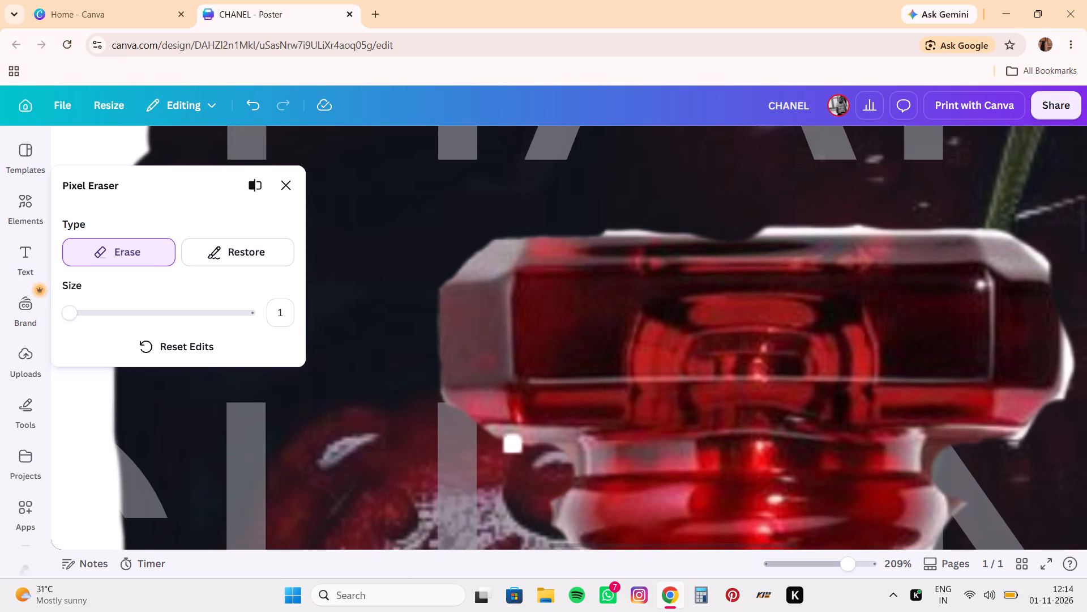
drag(515, 444, 501, 435)
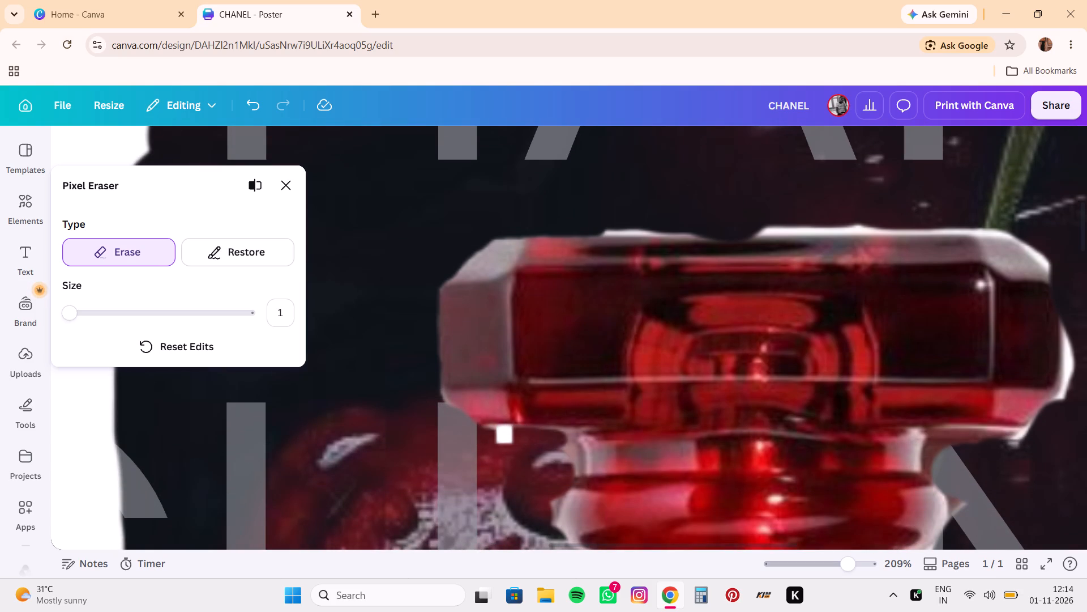
drag(501, 435, 566, 458)
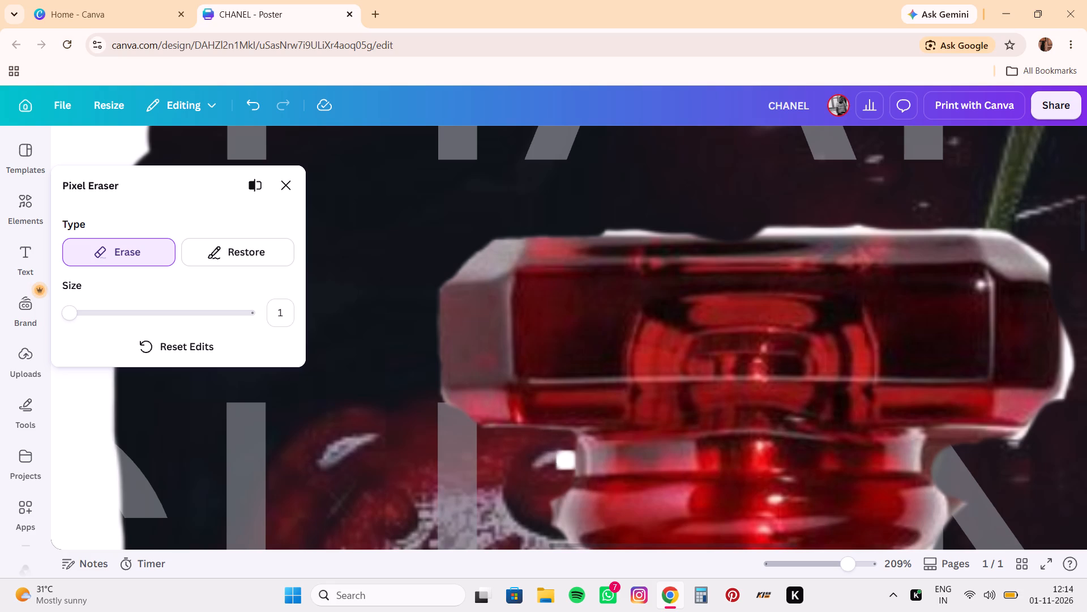
Erase the leftover edge down the left side of the bottle's neck, from the rounded ring to the base of the logo collar.
drag(566, 458, 572, 465)
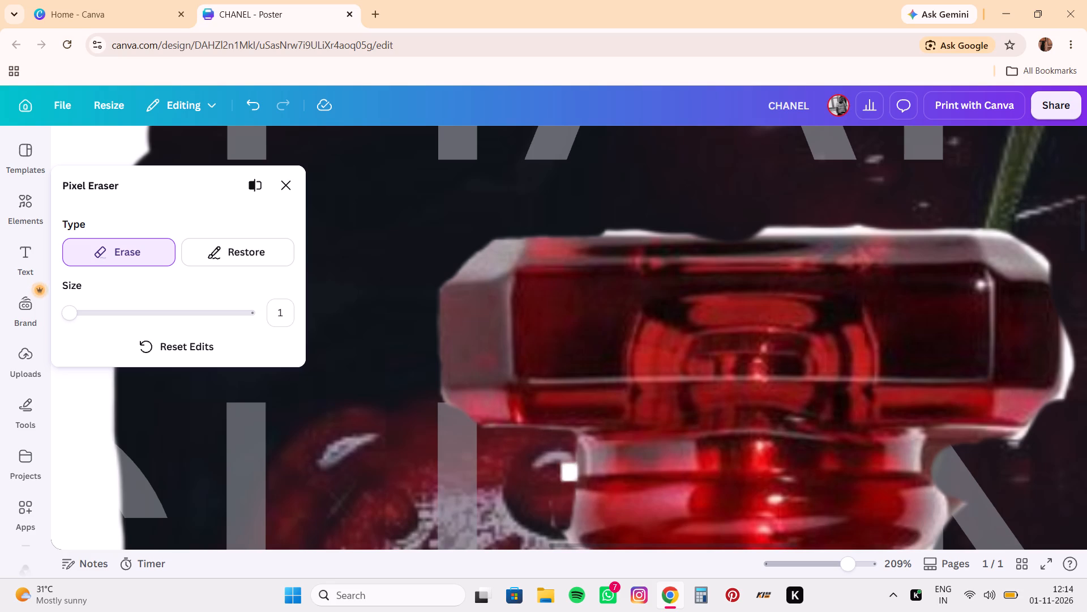
drag(572, 465, 560, 528)
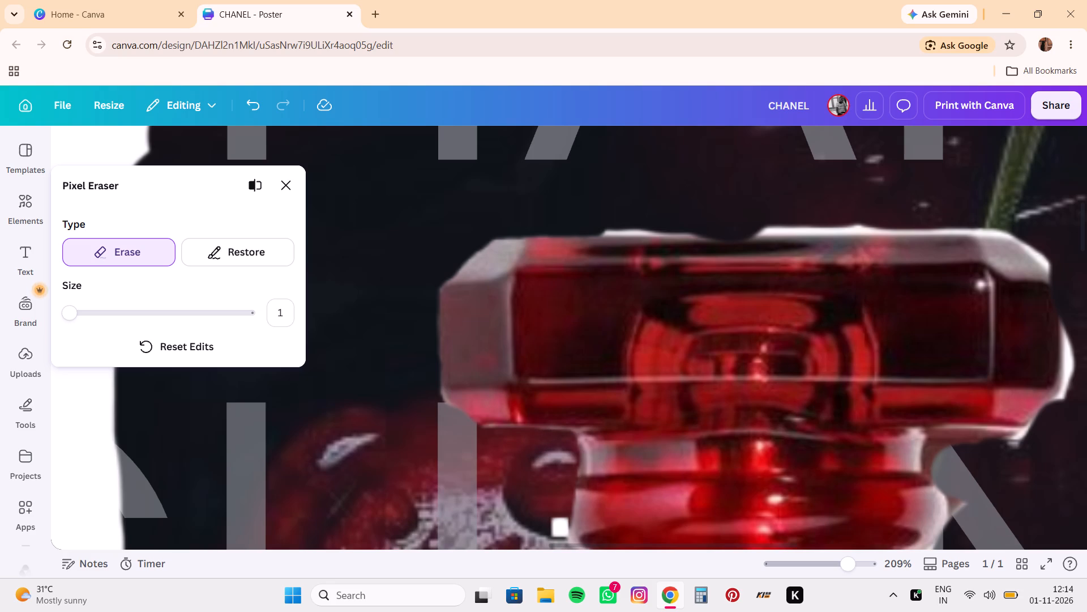
scroll(560, 528, down, 2)
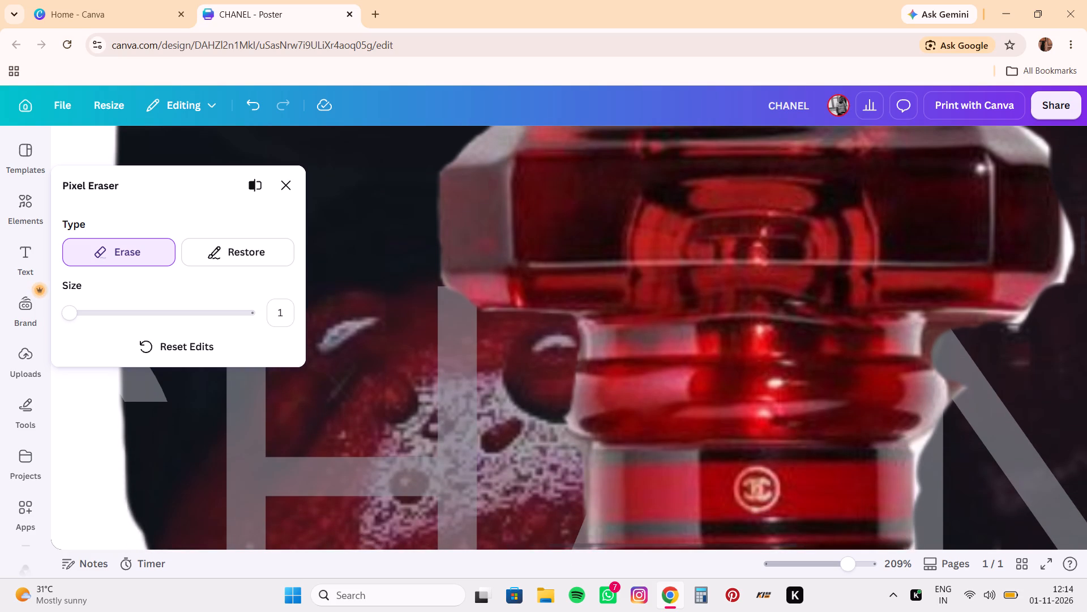
drag(568, 422, 570, 427)
drag(570, 427, 574, 469)
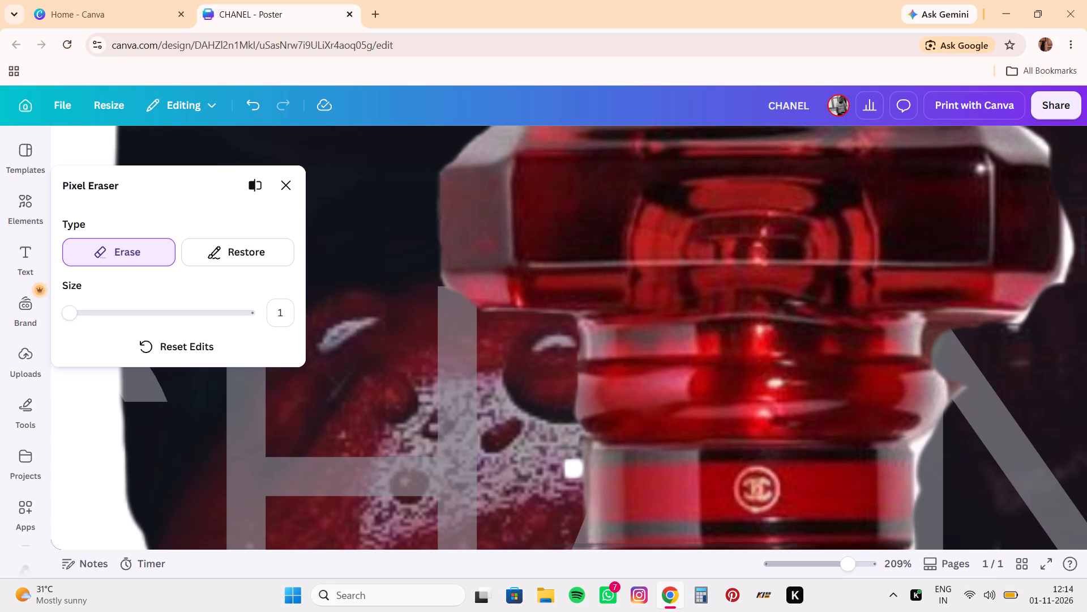
drag(574, 469, 574, 469)
scroll(574, 469, down, 2)
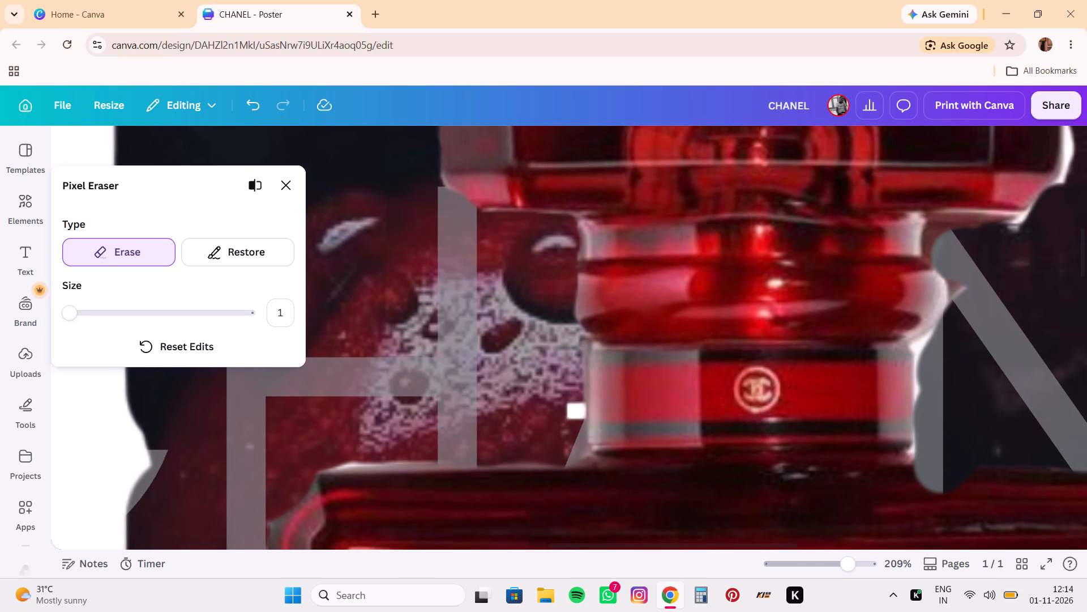
drag(576, 414, 570, 431)
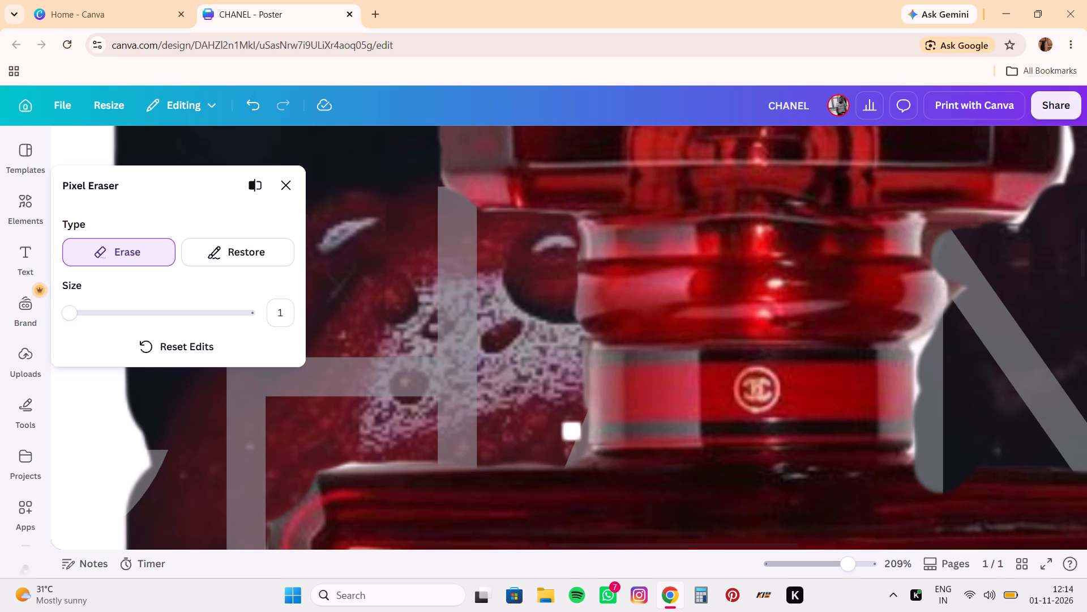
drag(570, 431, 580, 436)
drag(580, 436, 547, 445)
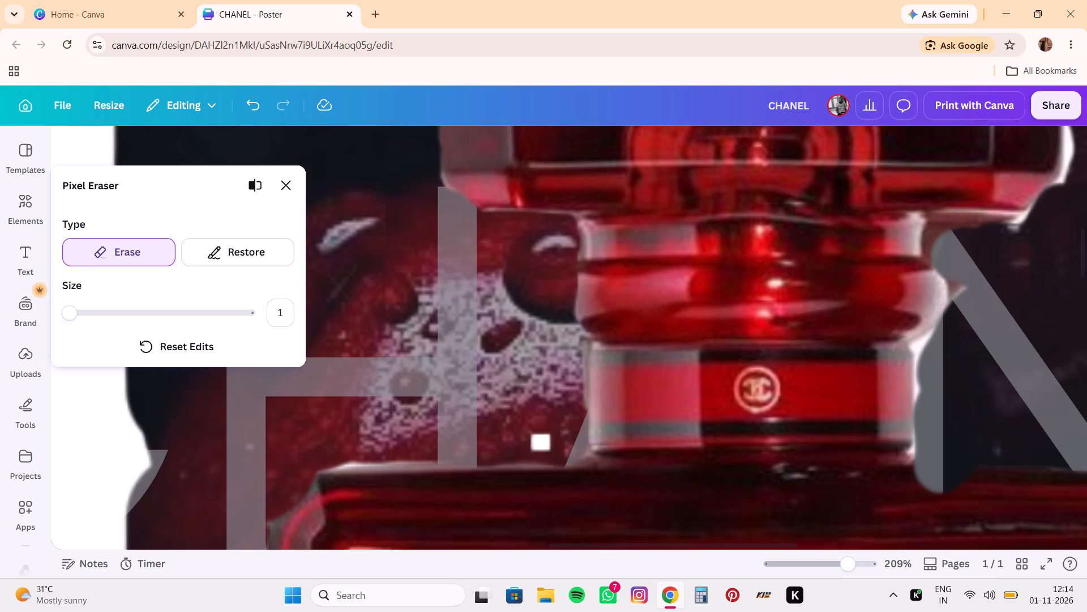
drag(547, 445, 578, 342)
drag(578, 342, 500, 393)
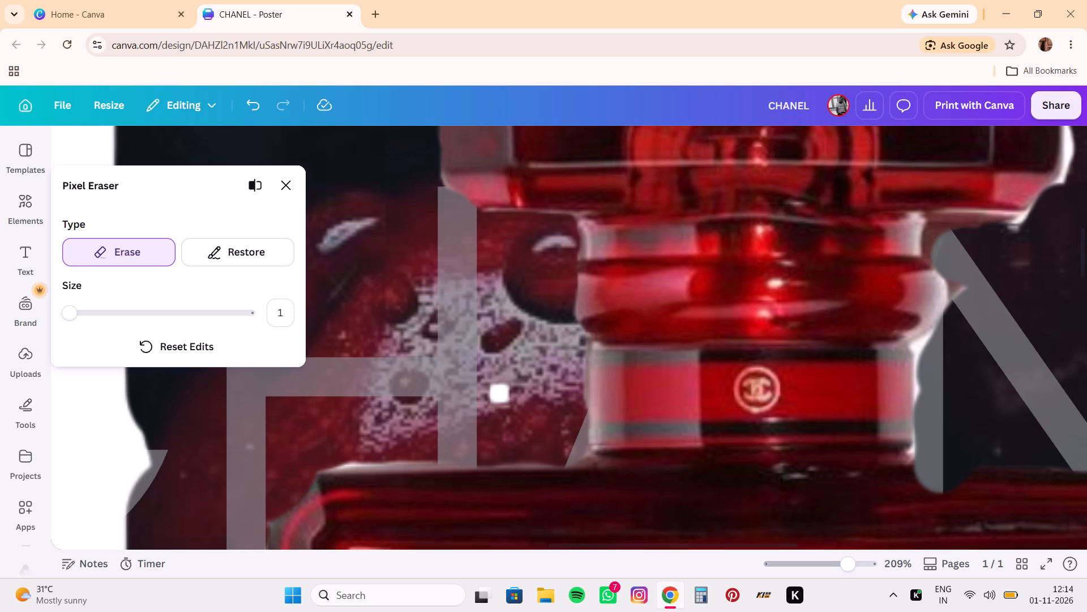
Erase the white edge along the stopper's right side, around its lower-right bevel and along its underside to the neck.
scroll(500, 393, left, 3)
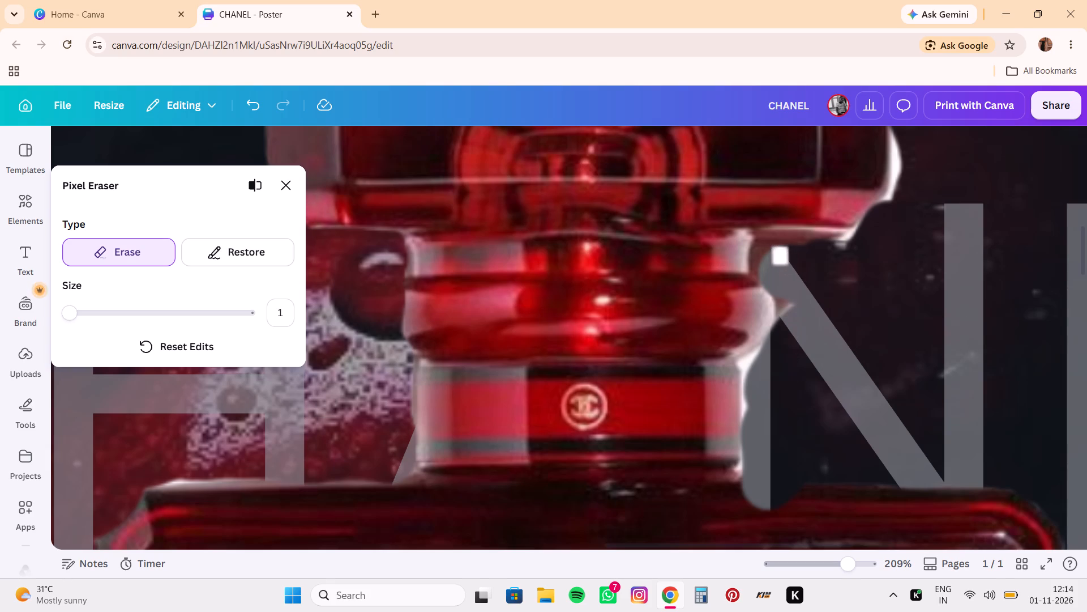
drag(772, 251, 763, 275)
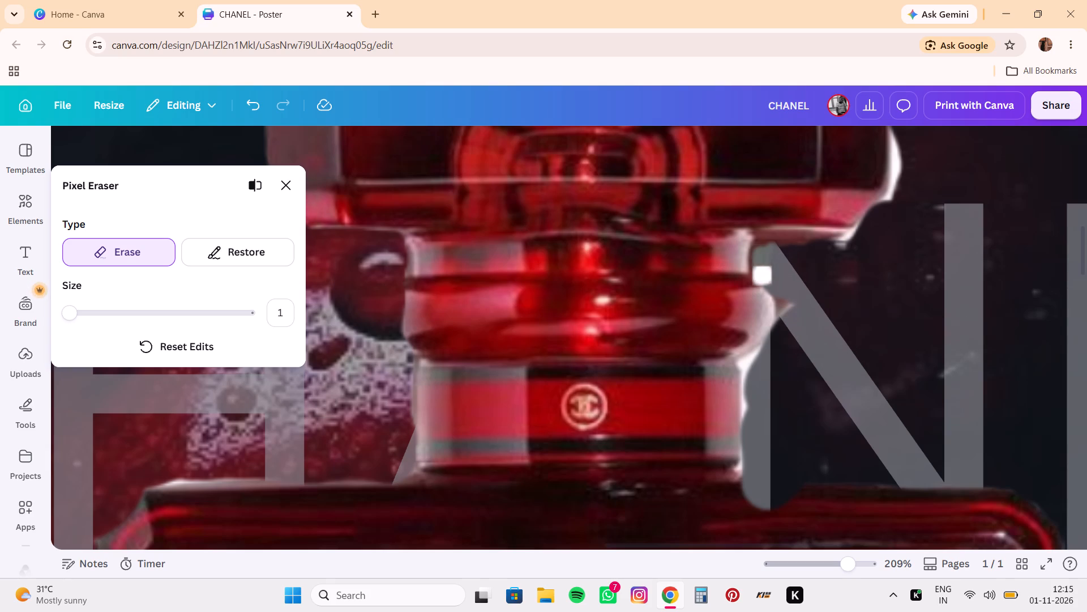
drag(763, 275, 844, 245)
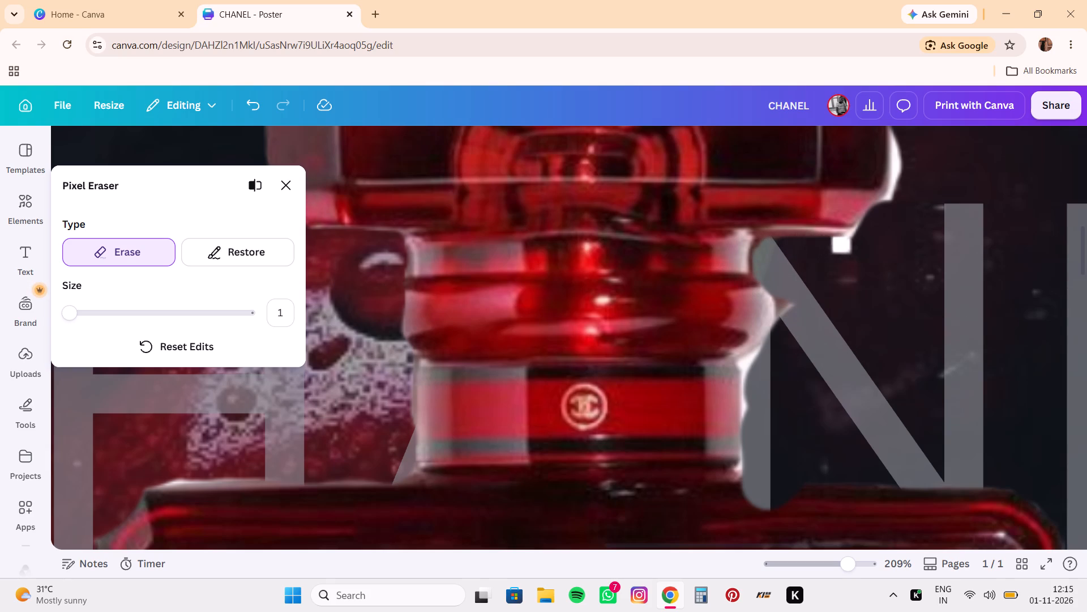
drag(844, 245, 849, 247)
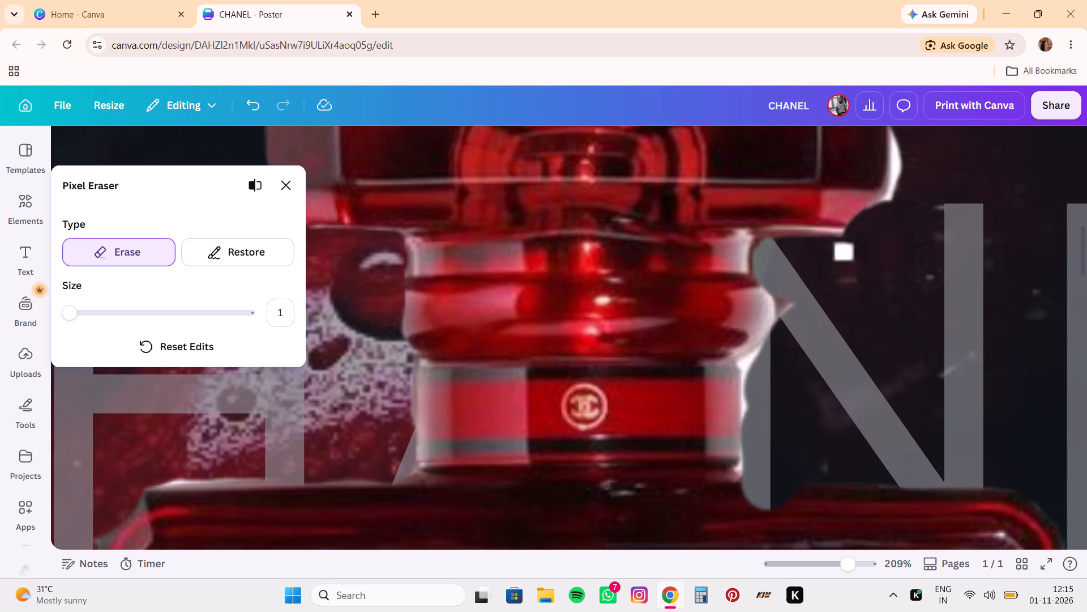
drag(849, 247, 898, 187)
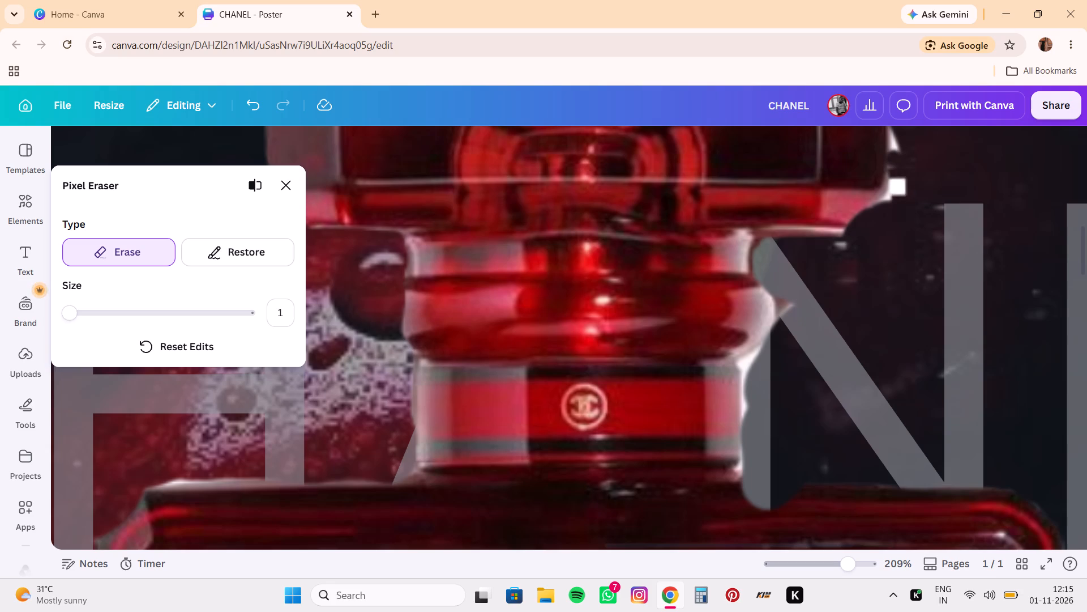
scroll(898, 187, up, 2)
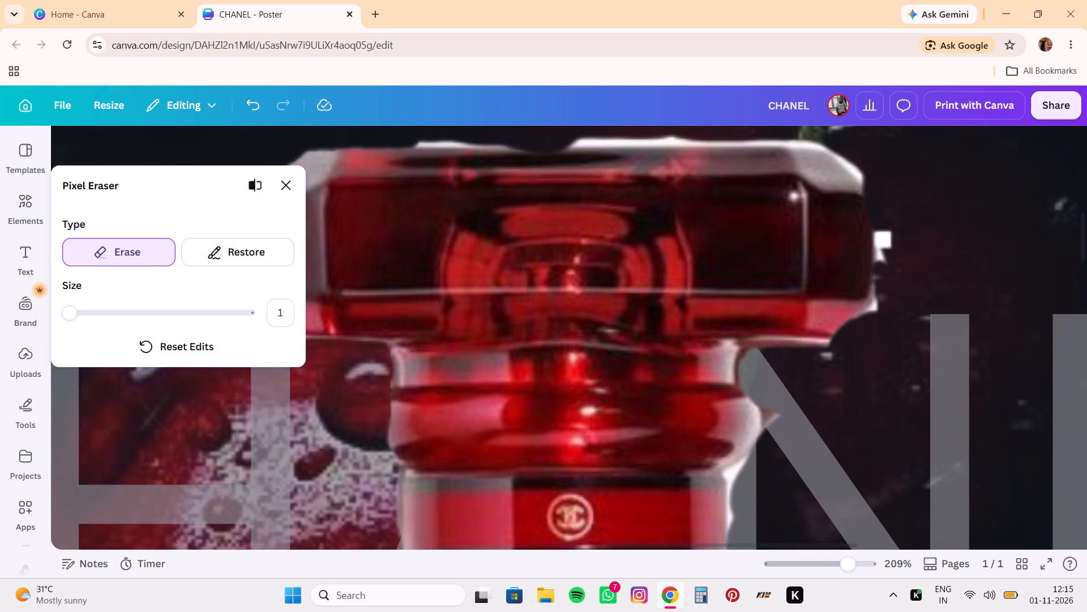
drag(881, 241, 866, 321)
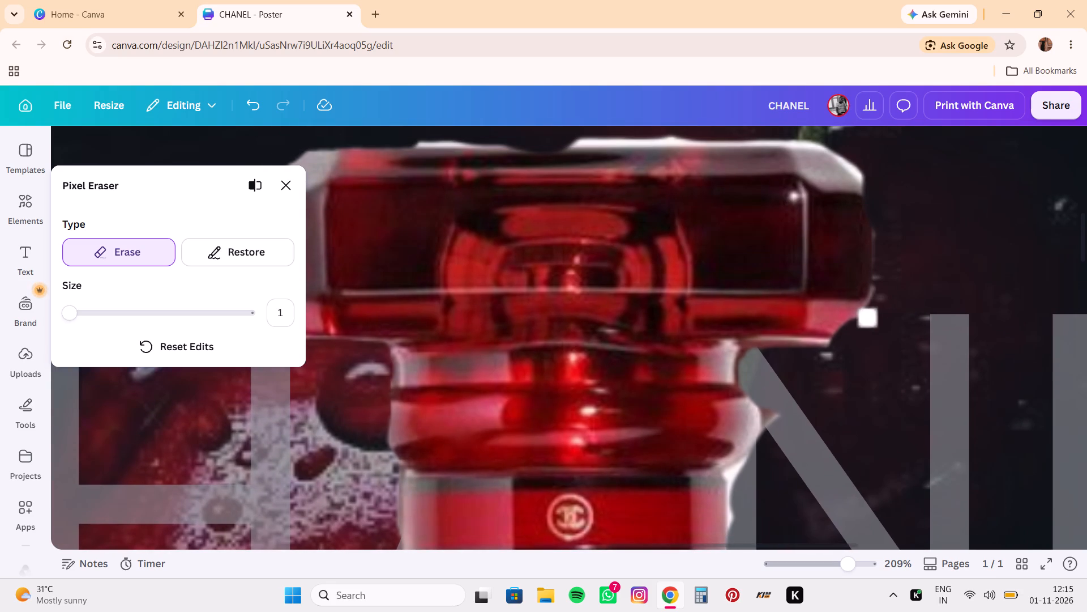
drag(866, 321, 815, 345)
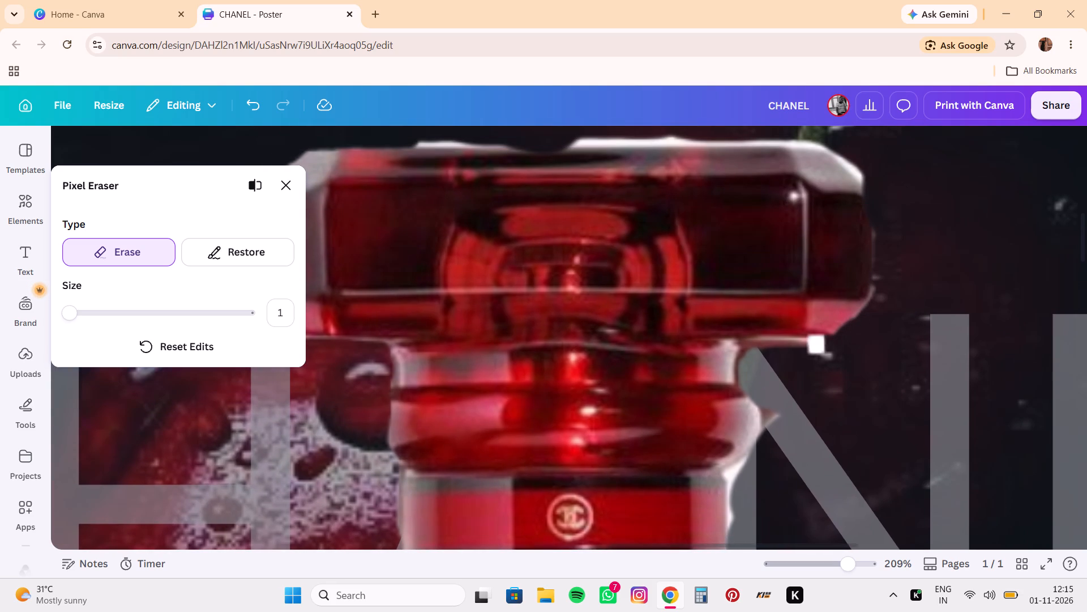
drag(815, 345, 777, 357)
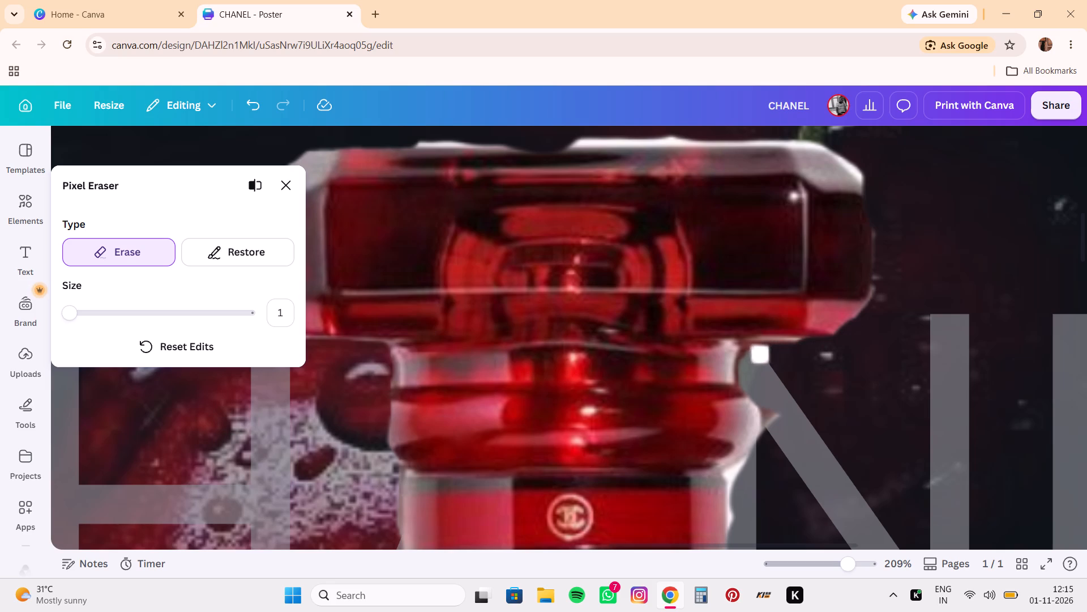
drag(777, 357, 844, 359)
Erase the white edge down the right side of the bottle's neck, from the rounded ring to the base of the logo collar.
scroll(806, 424, down, 1)
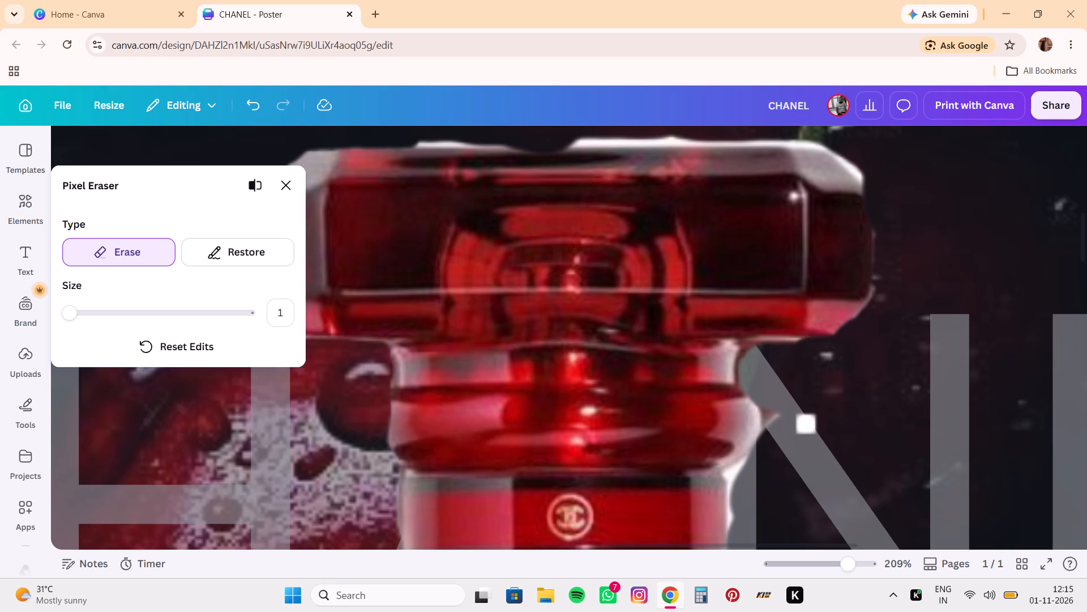
scroll(806, 424, down, 1)
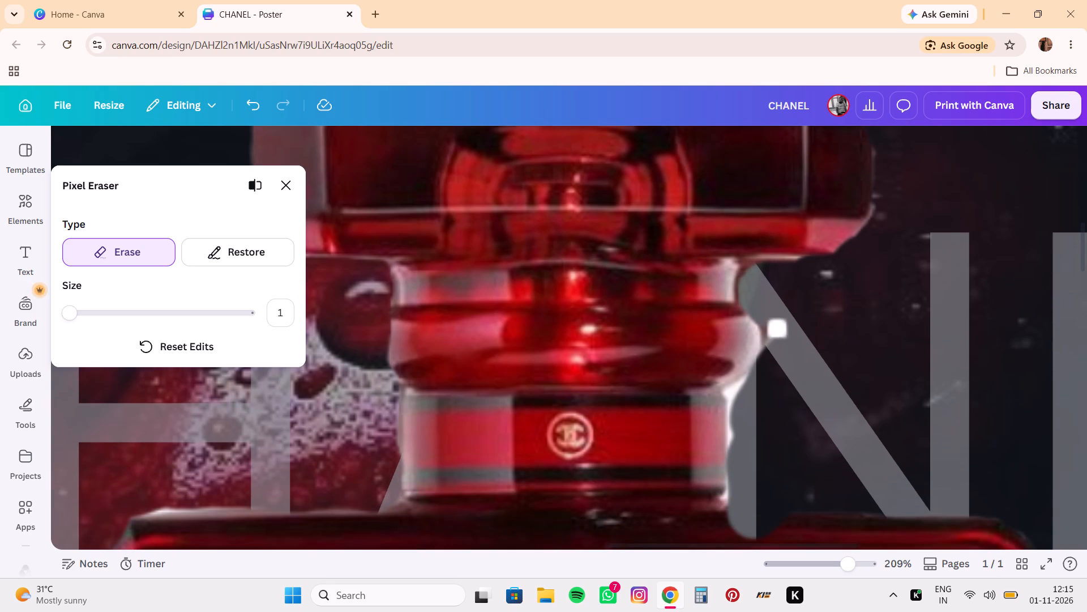
drag(775, 330, 774, 341)
drag(774, 341, 742, 388)
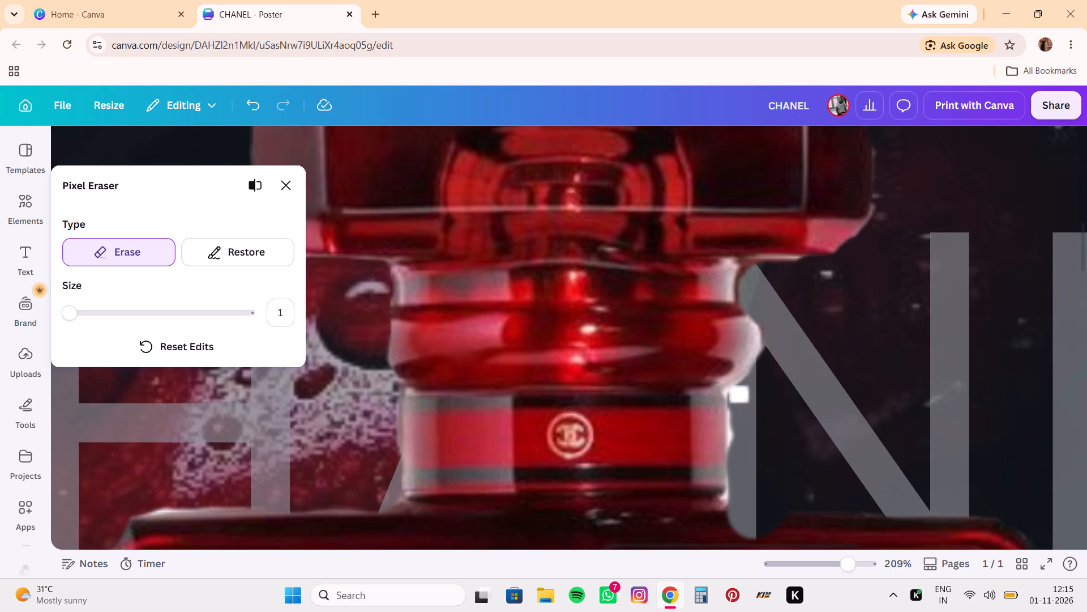
drag(742, 388, 734, 392)
drag(734, 392, 739, 444)
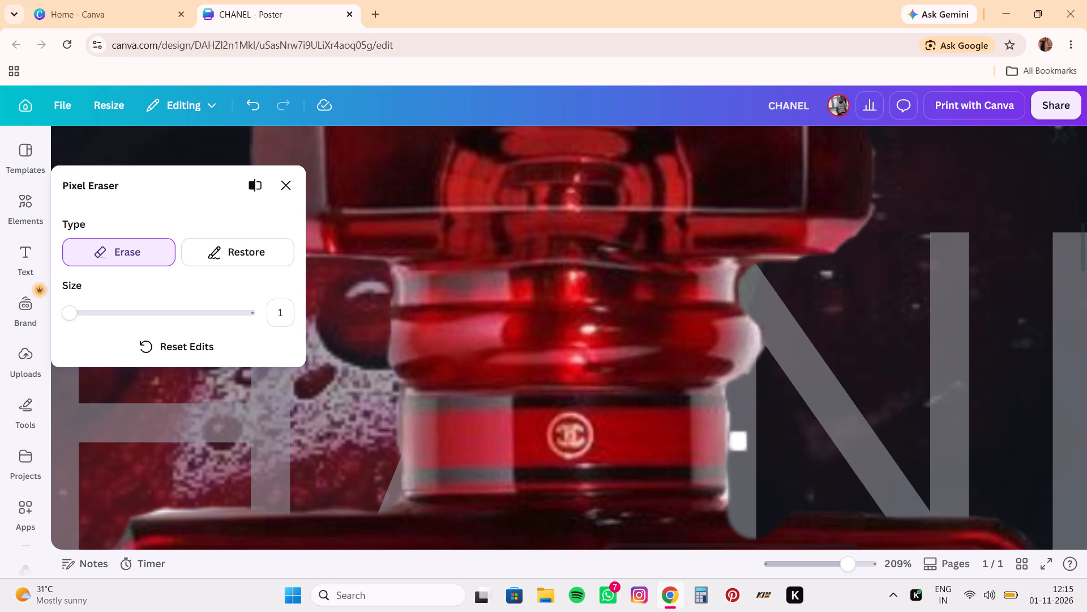
drag(739, 444, 738, 456)
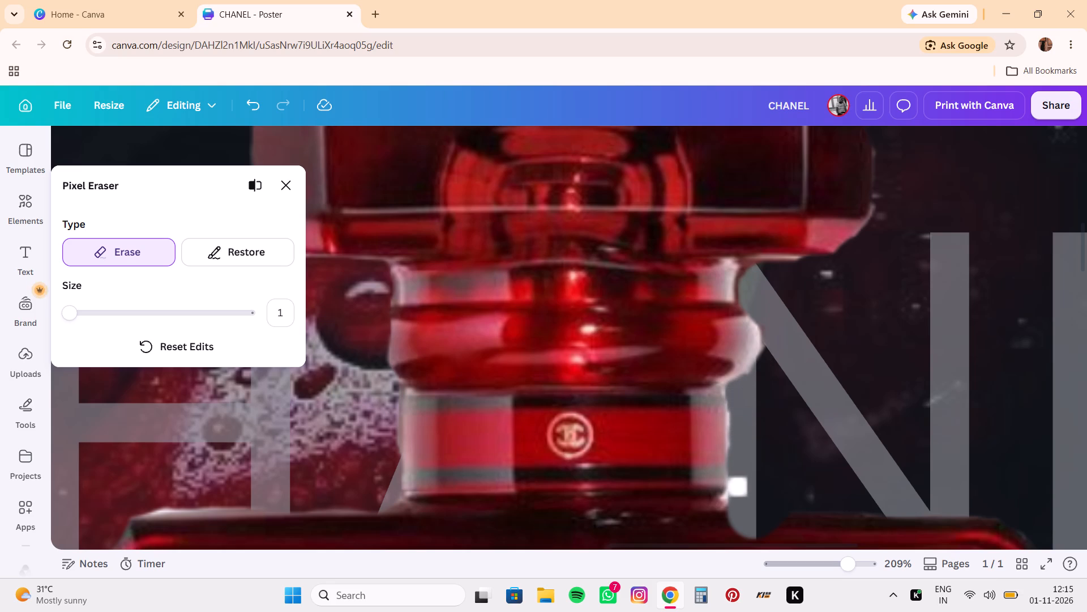
drag(739, 411, 738, 432)
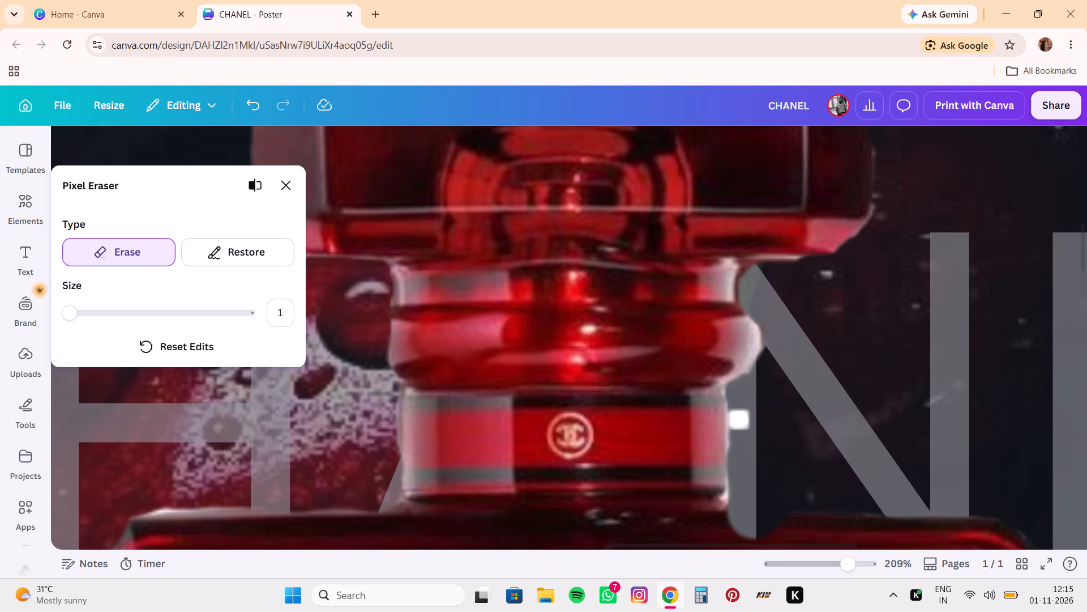
drag(738, 432, 737, 501)
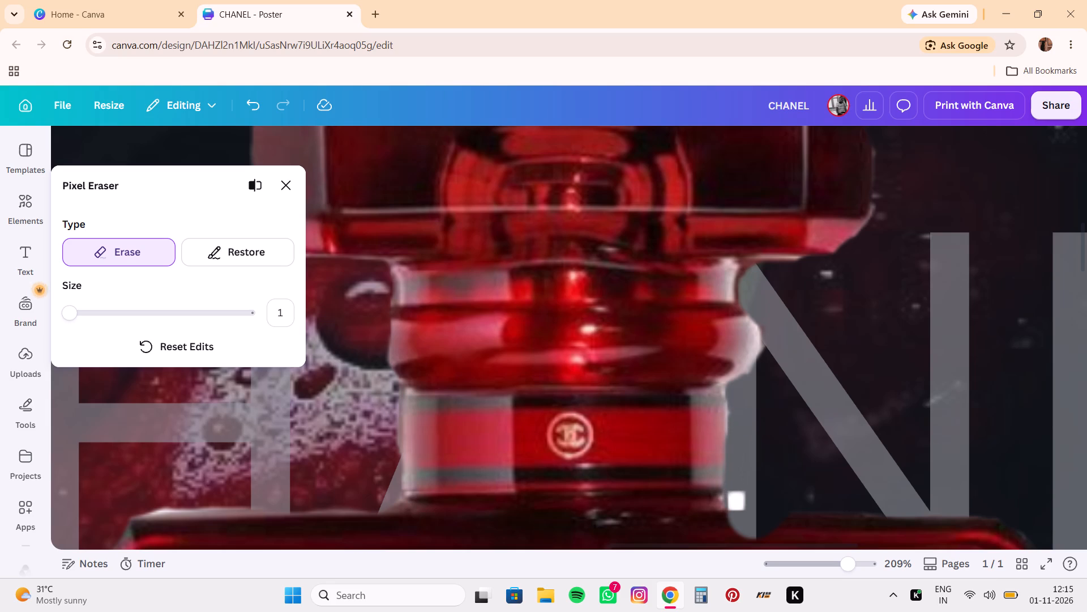
drag(737, 501, 781, 431)
Erase the white fringe along the stopper's top edge, from its middle past the cherry stem and around the upper-right bevel.
scroll(781, 431, up, 3)
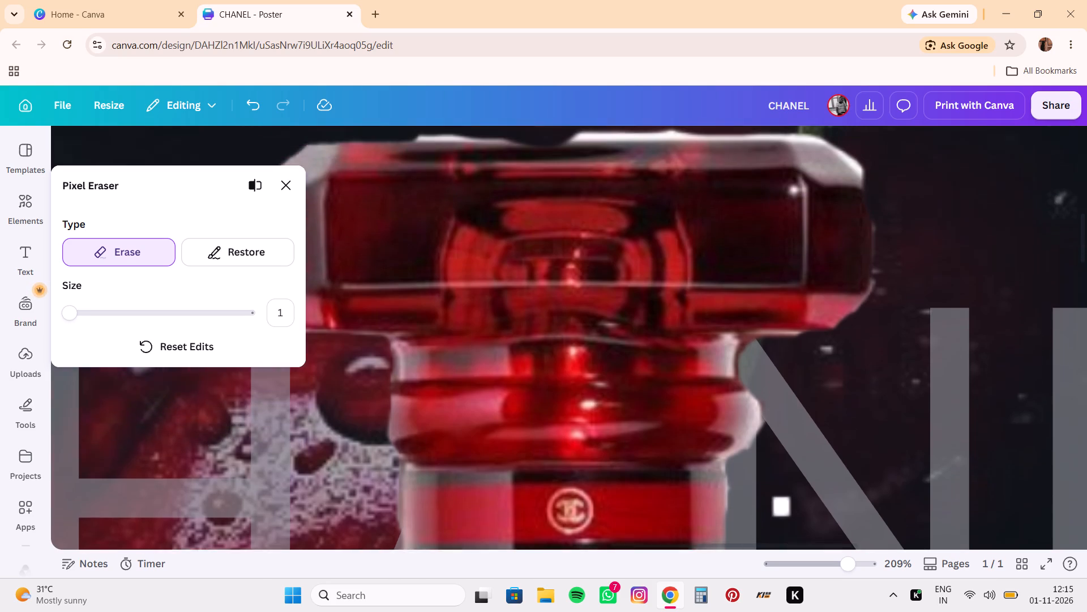
scroll(781, 431, up, 2)
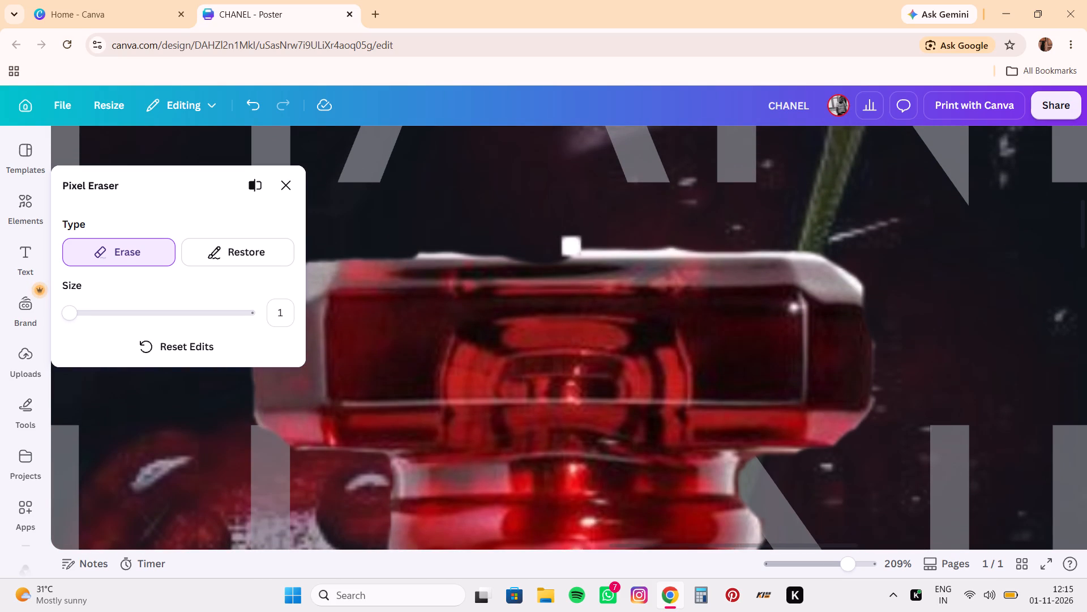
drag(575, 253, 570, 257)
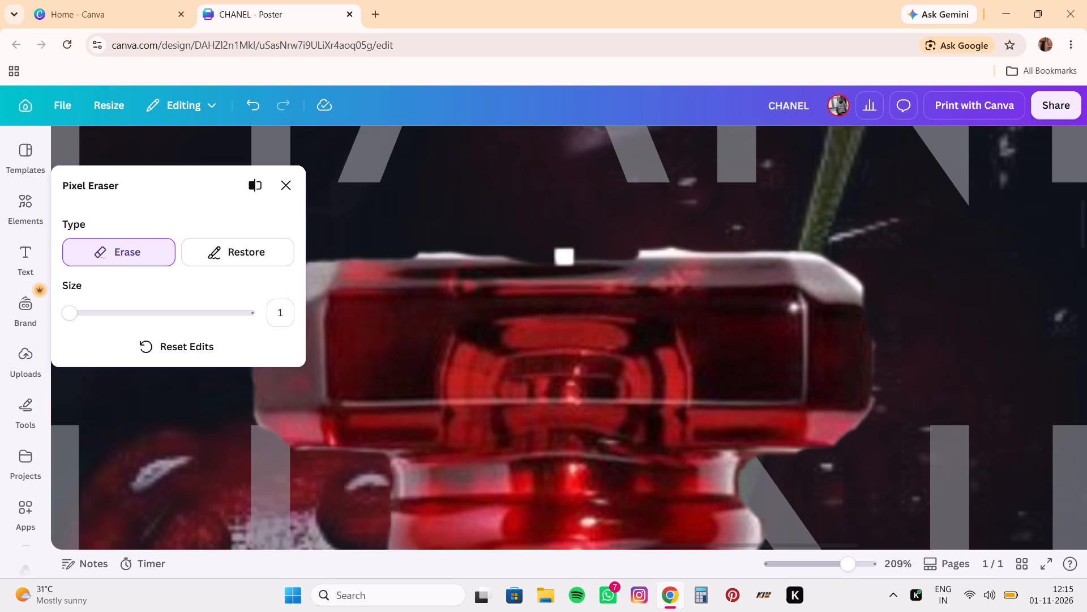
drag(570, 257, 731, 250)
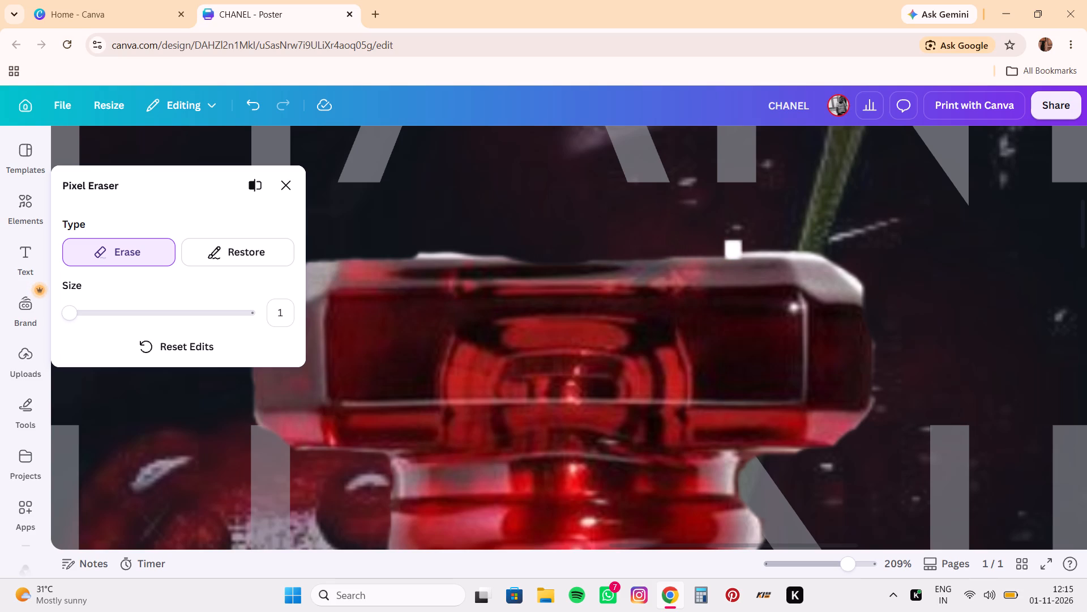
drag(731, 250, 768, 249)
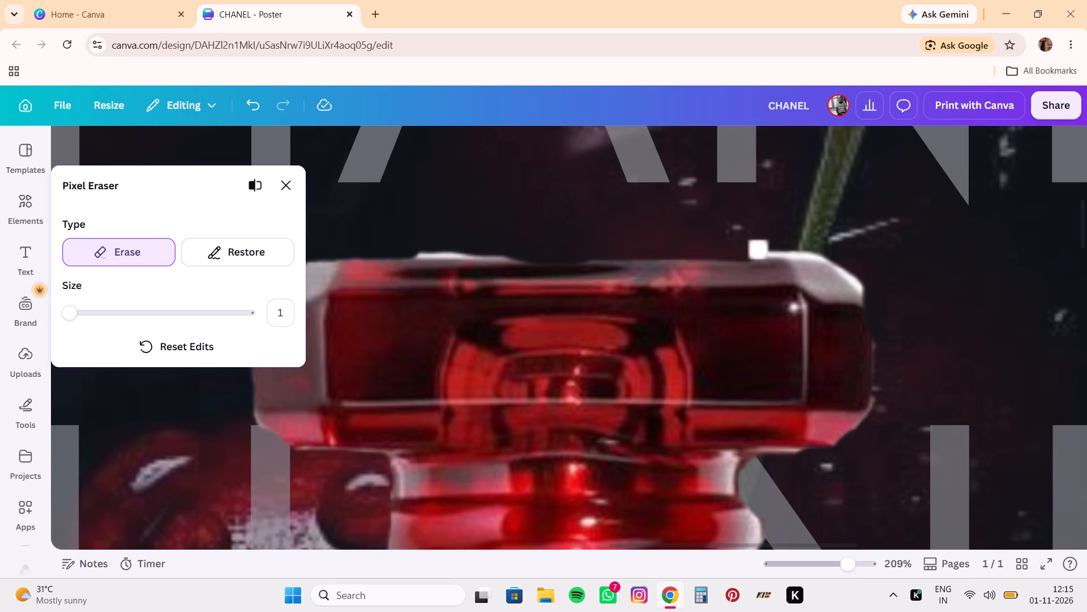
drag(768, 249, 778, 248)
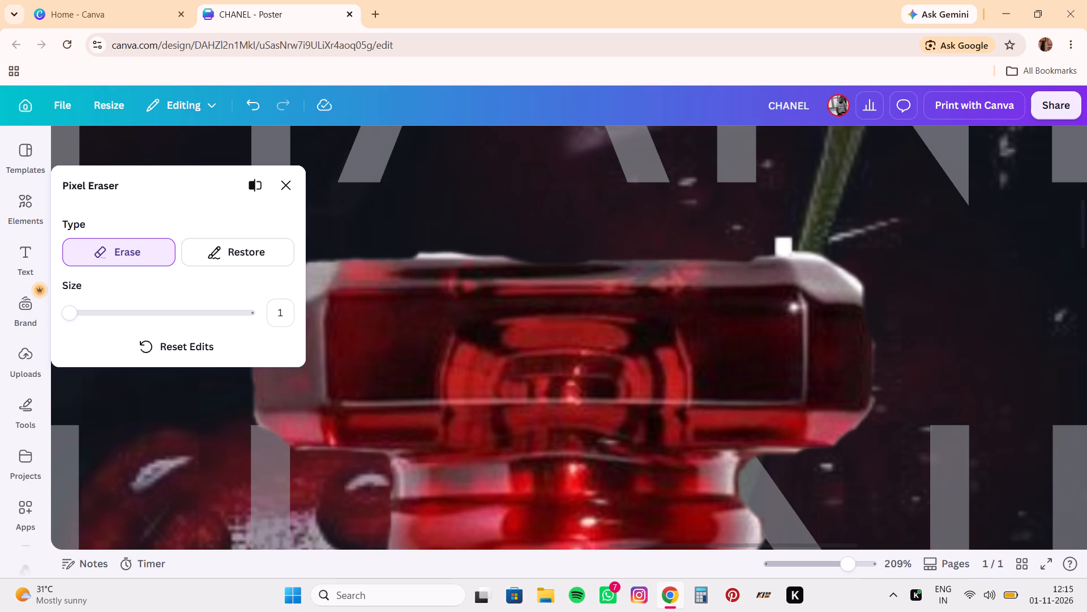
drag(774, 248, 789, 251)
drag(789, 251, 868, 282)
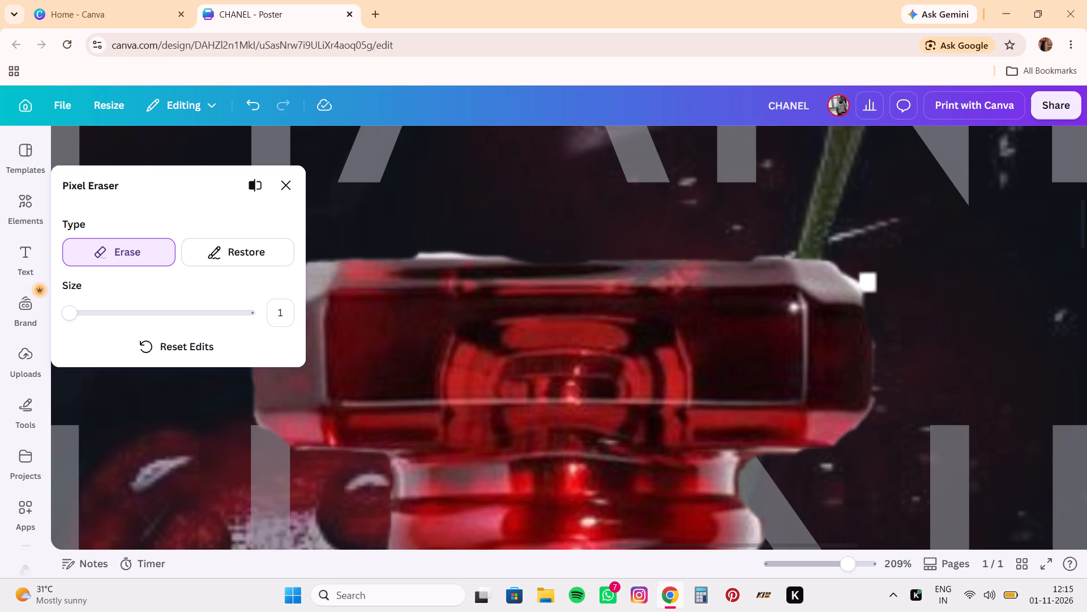
drag(868, 282, 832, 252)
drag(832, 252, 803, 249)
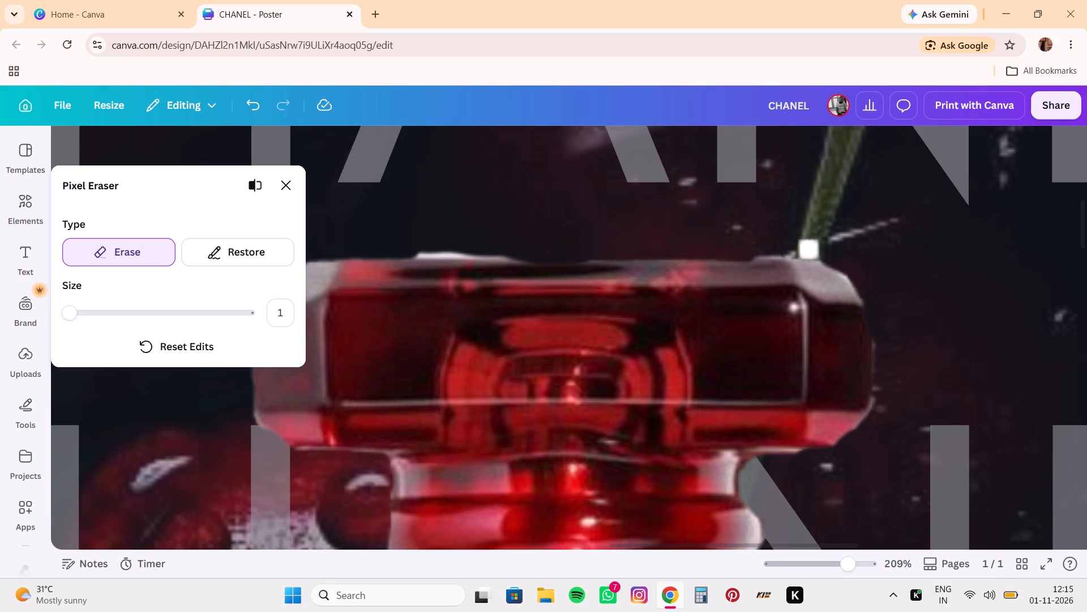
drag(803, 249, 683, 242)
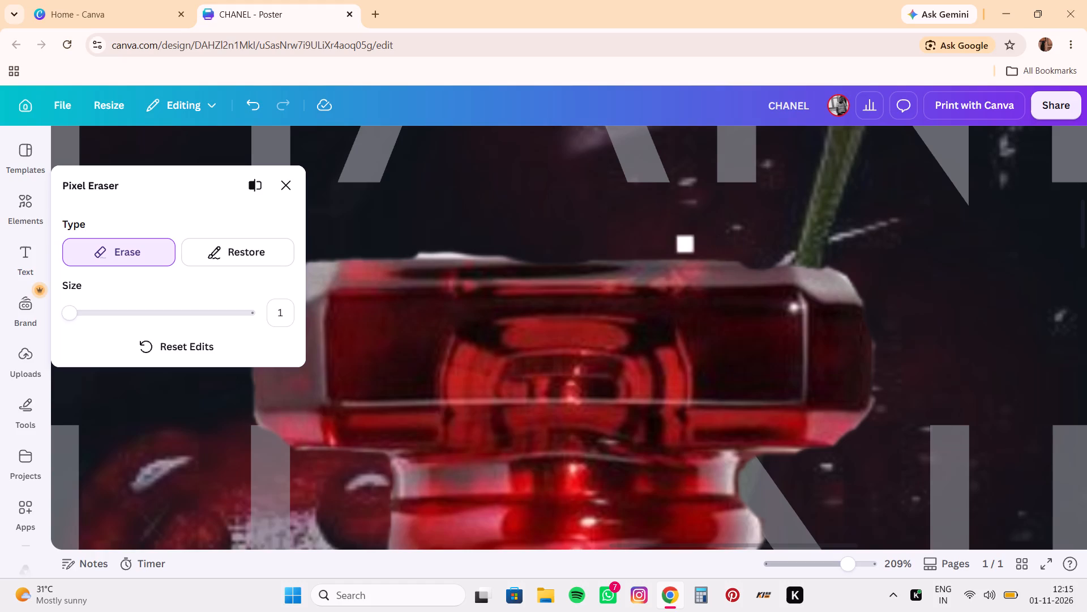
Erase the remaining white fringe on the left part of the stopper's top edge.
drag(683, 242, 416, 254)
drag(416, 254, 445, 249)
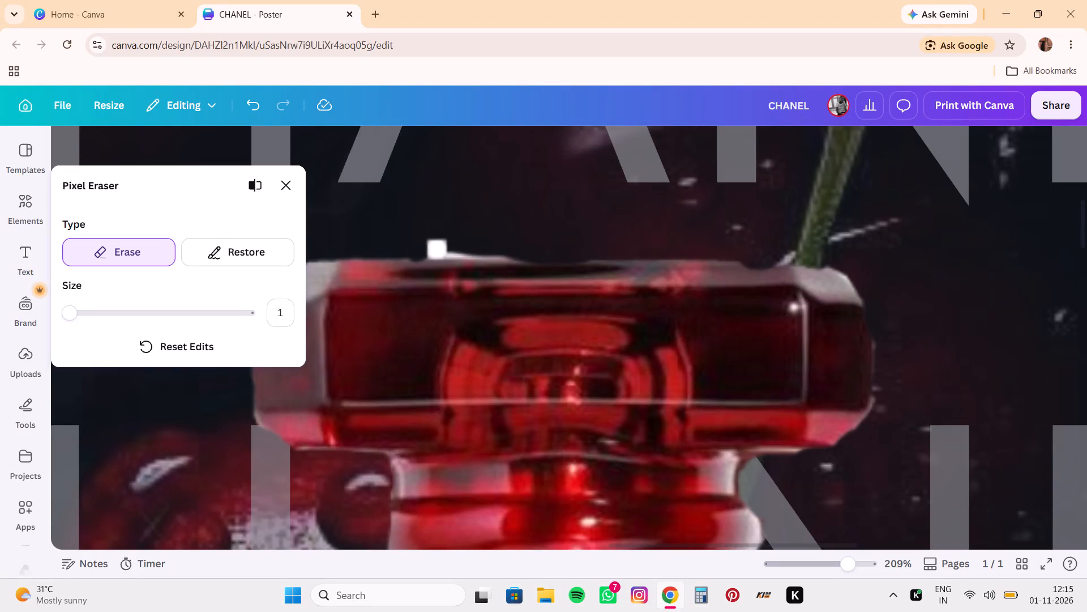
drag(445, 249, 440, 255)
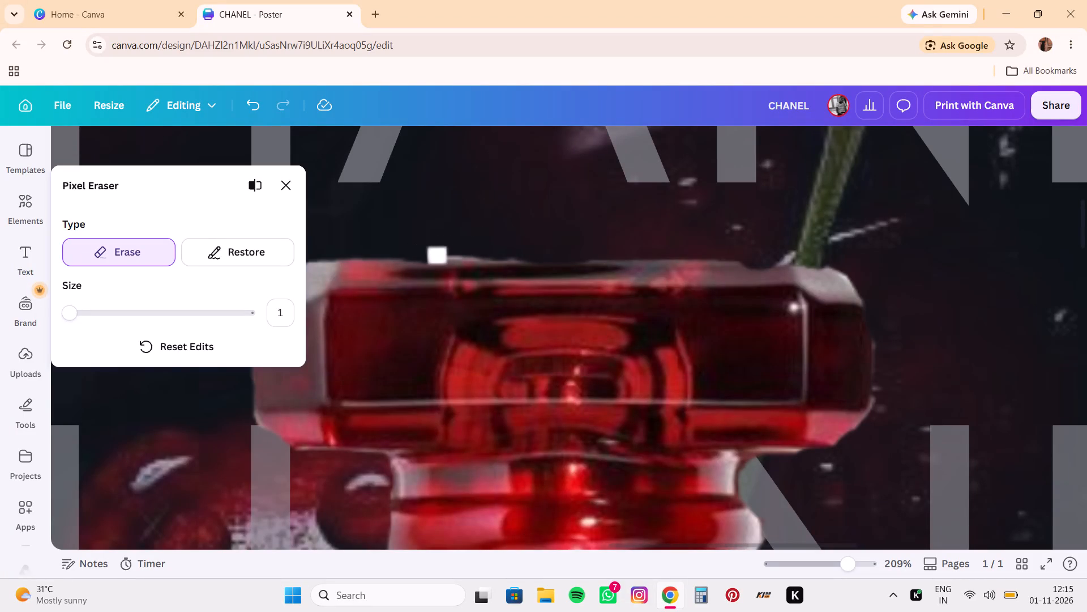
drag(440, 255, 490, 225)
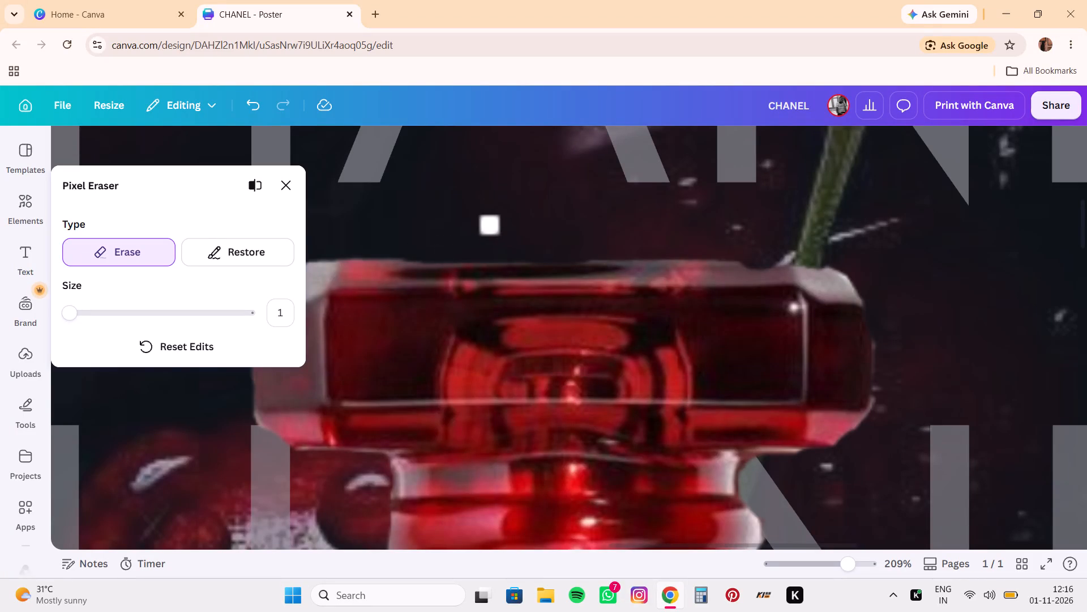
Switch the Pixel Eraser to Restore and paint back the stopper's over-erased top edge, from the right bevel across to the left part.
click(255, 248)
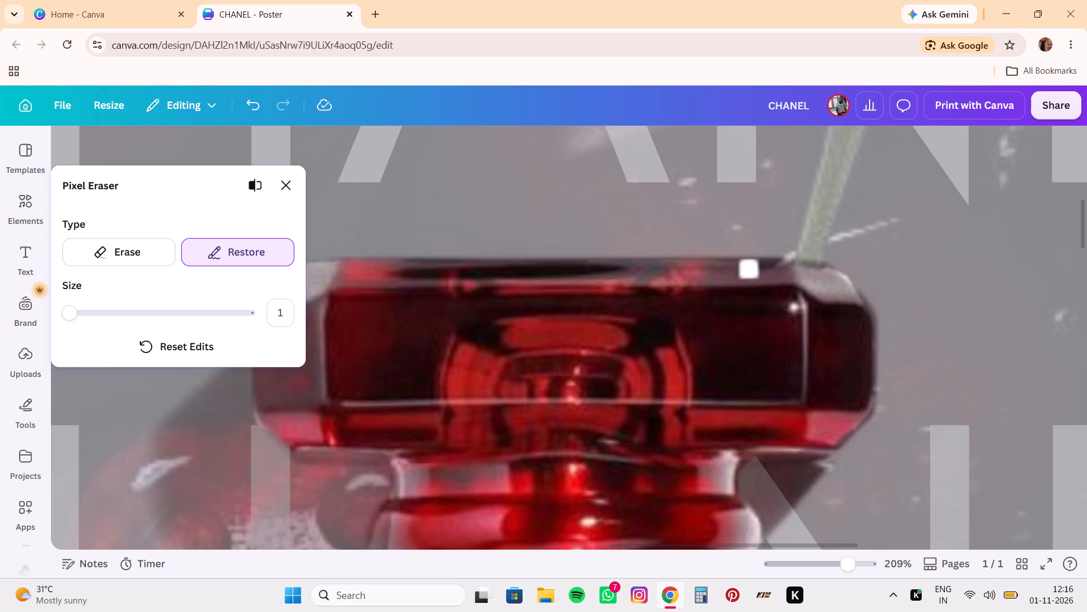
drag(748, 269, 784, 267)
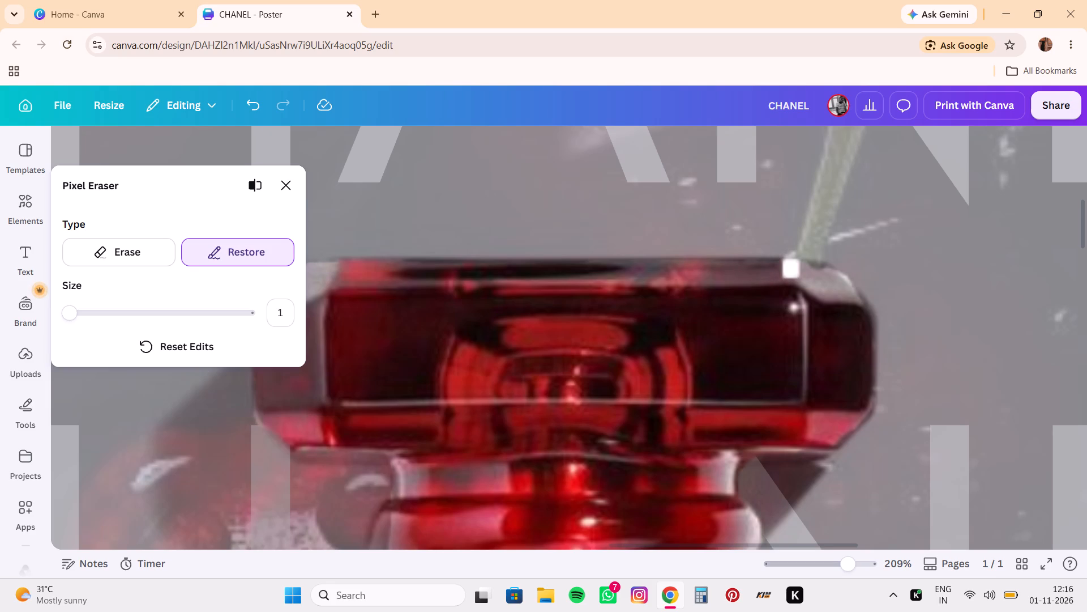
drag(784, 267, 824, 275)
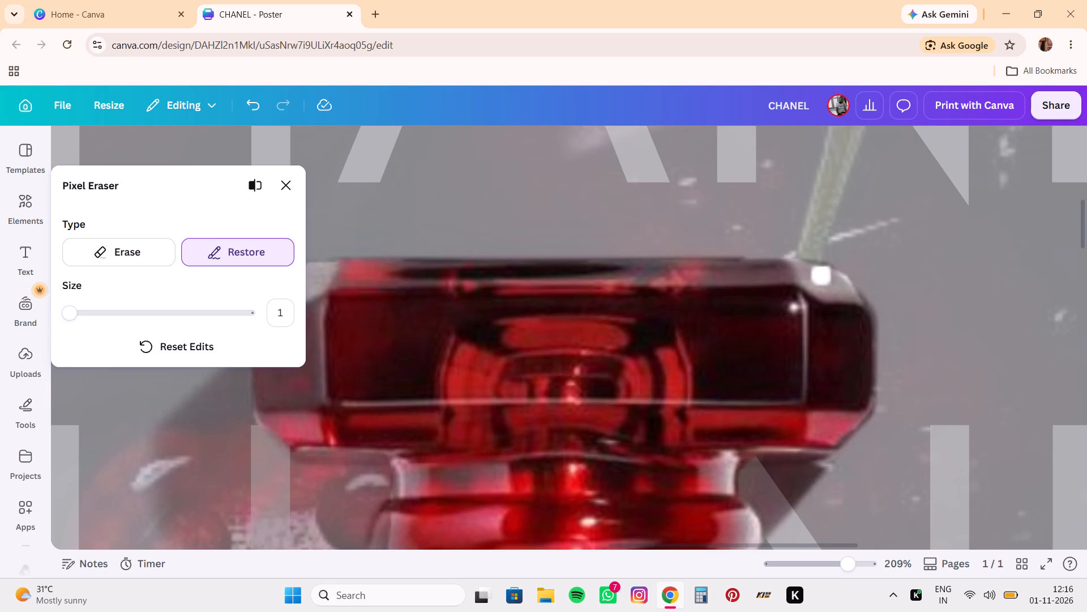
drag(824, 275, 556, 274)
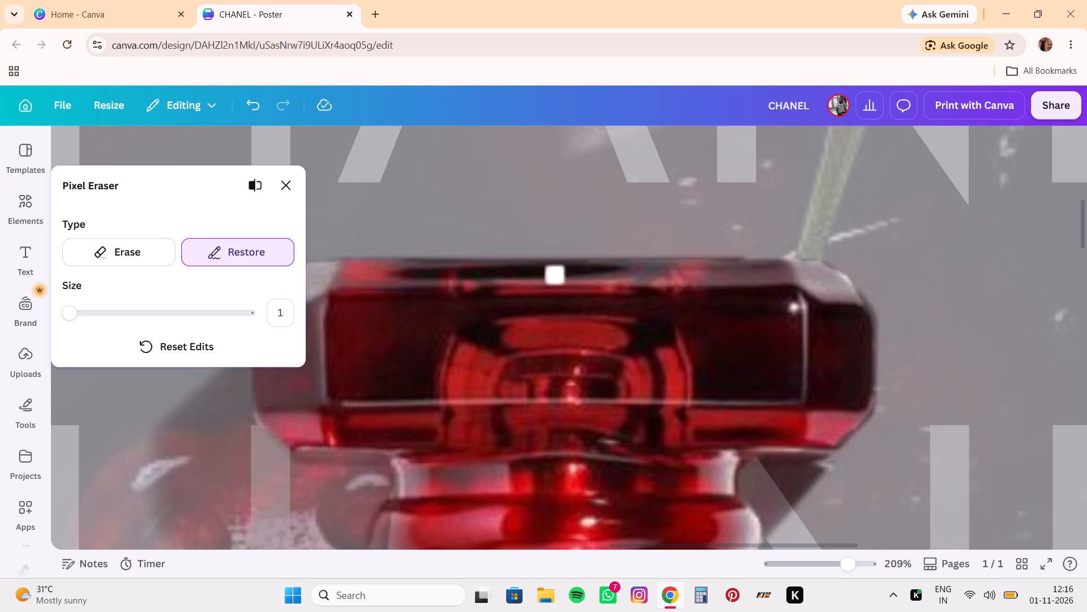
drag(556, 274, 473, 273)
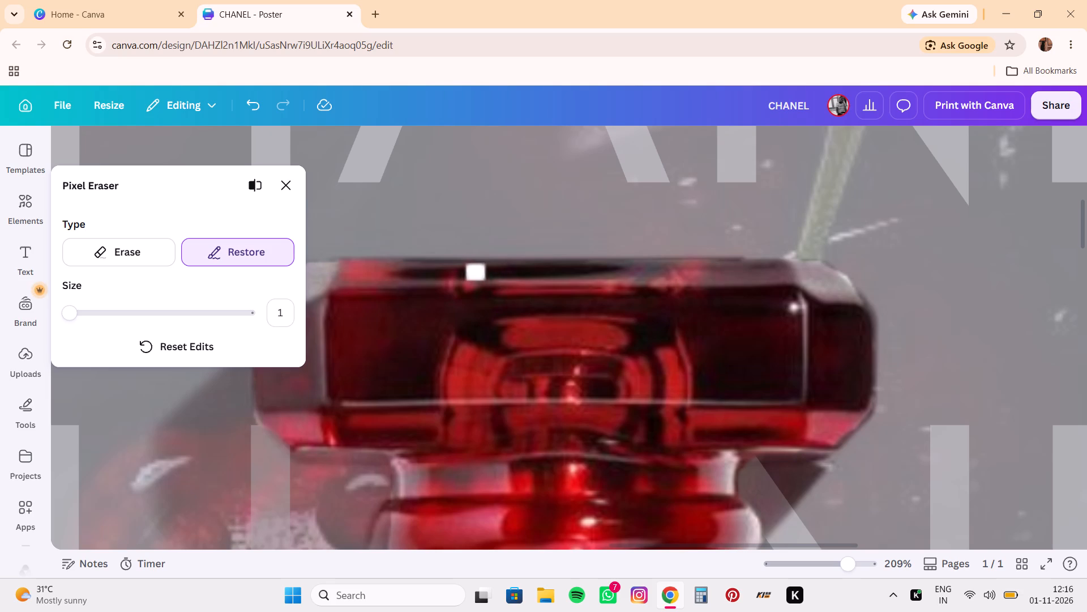
drag(473, 273, 409, 270)
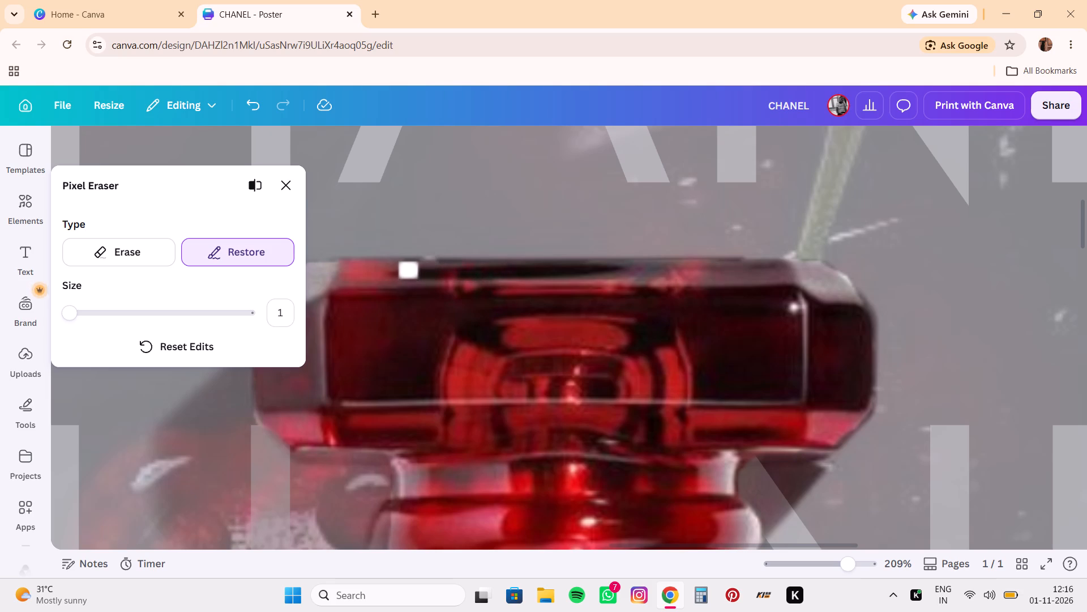
drag(409, 270, 589, 288)
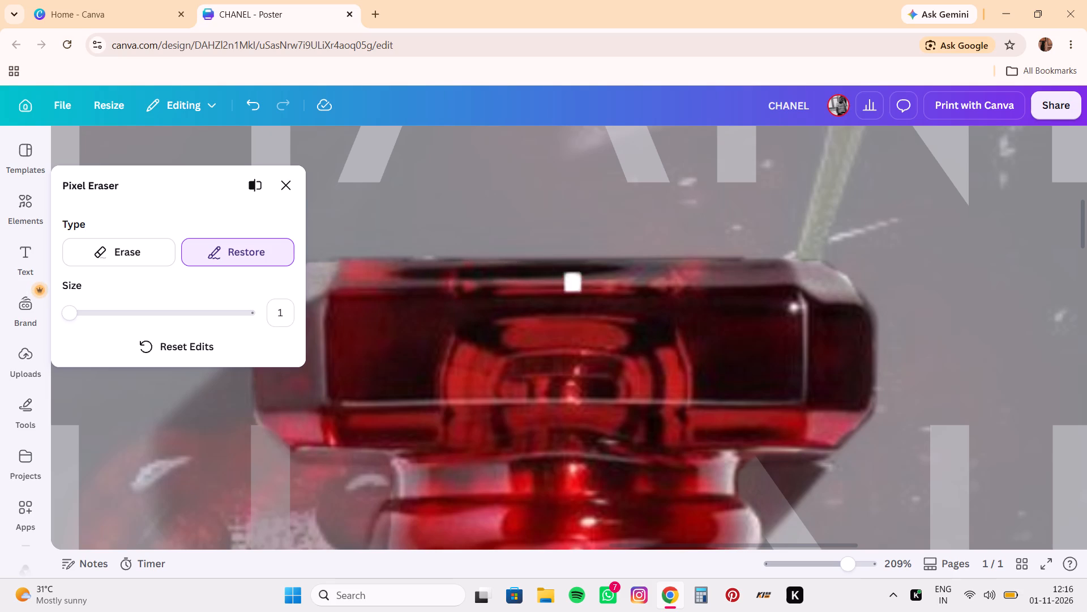
drag(589, 288, 788, 399)
Restore the over-erased edge of the stopper's upper-left bevel, from the top corner down to the left side, and along the top edge.
scroll(788, 399, down, 2)
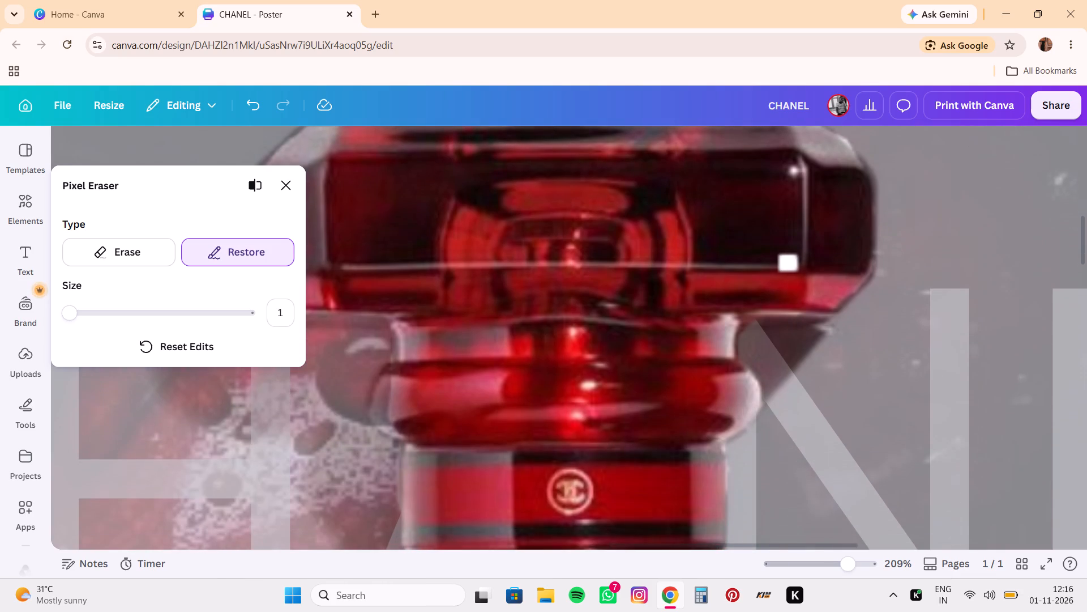
scroll(788, 399, down, 1)
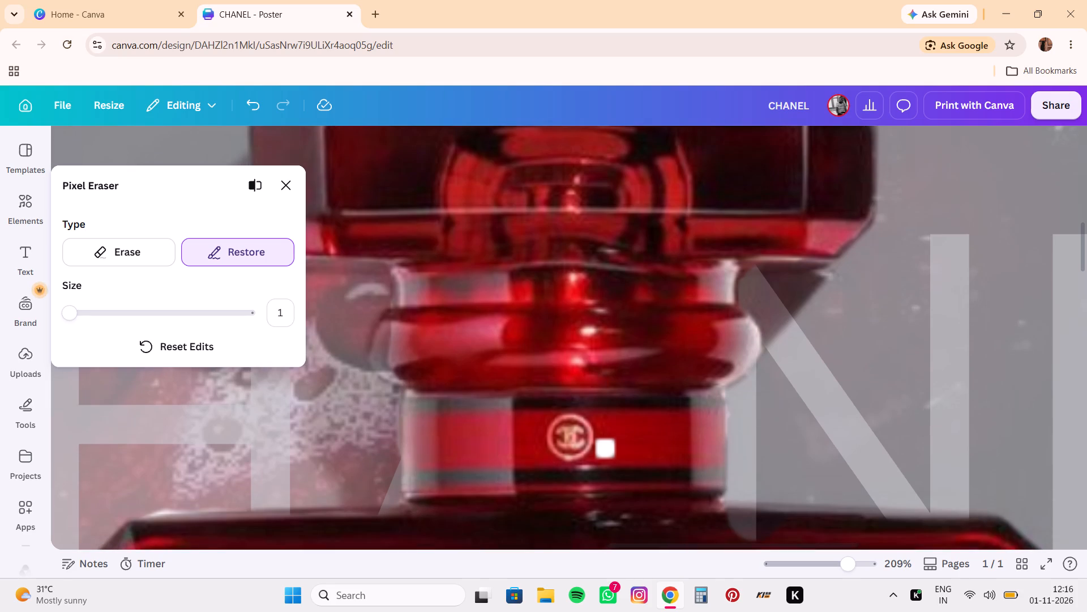
scroll(605, 503, up, 1)
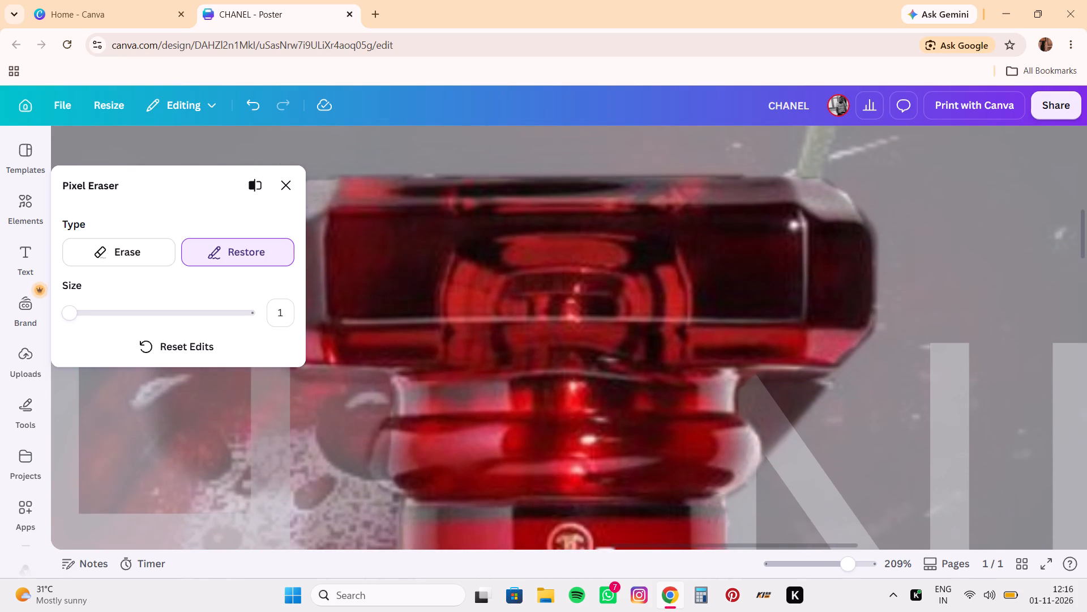
scroll(569, 432, right, 3)
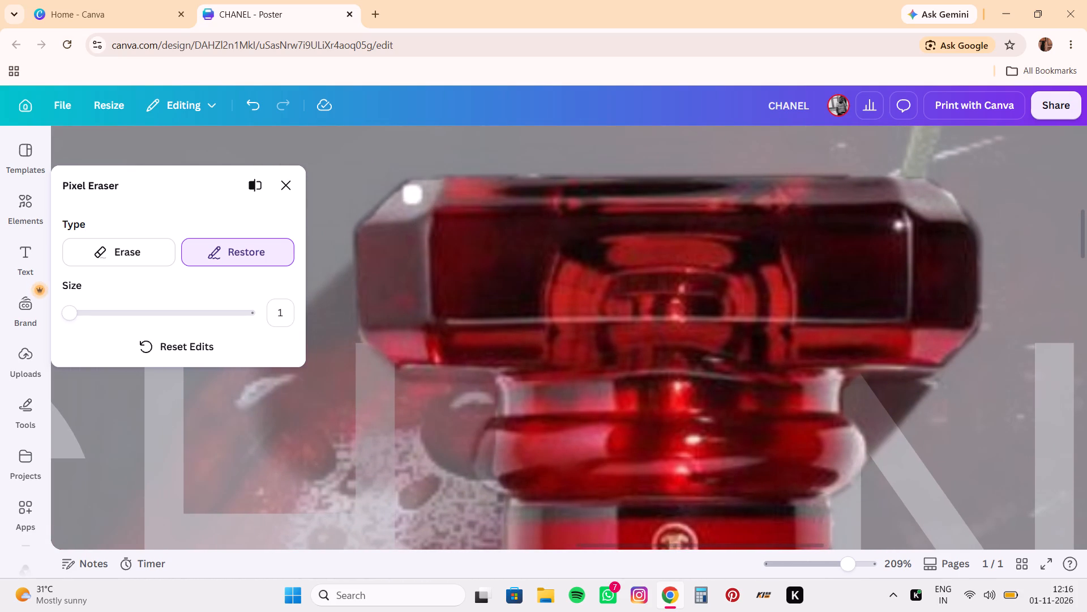
drag(412, 193, 410, 197)
drag(410, 197, 401, 199)
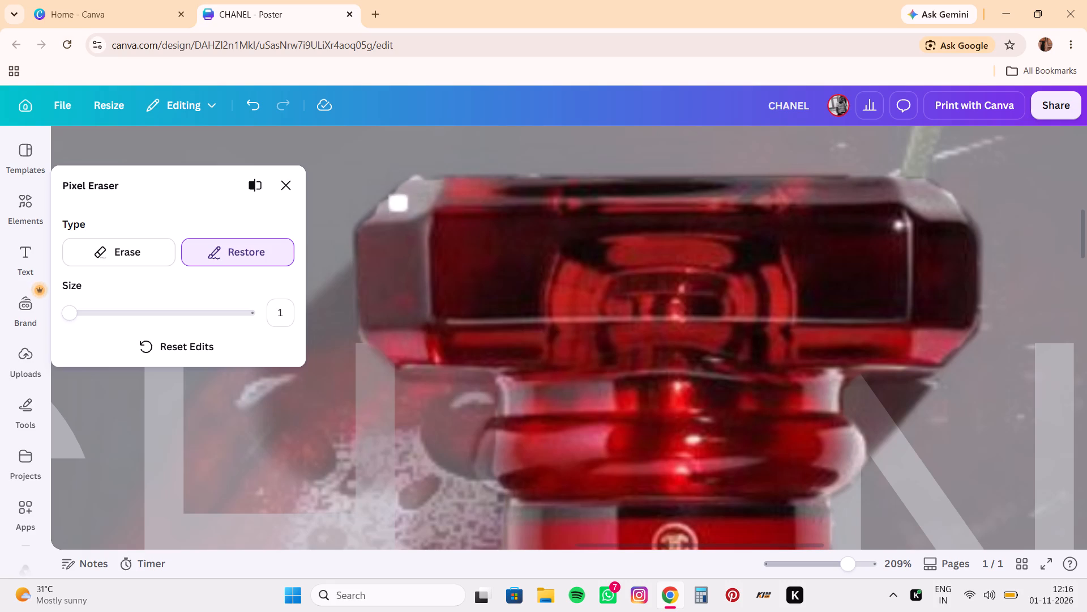
drag(401, 199, 366, 246)
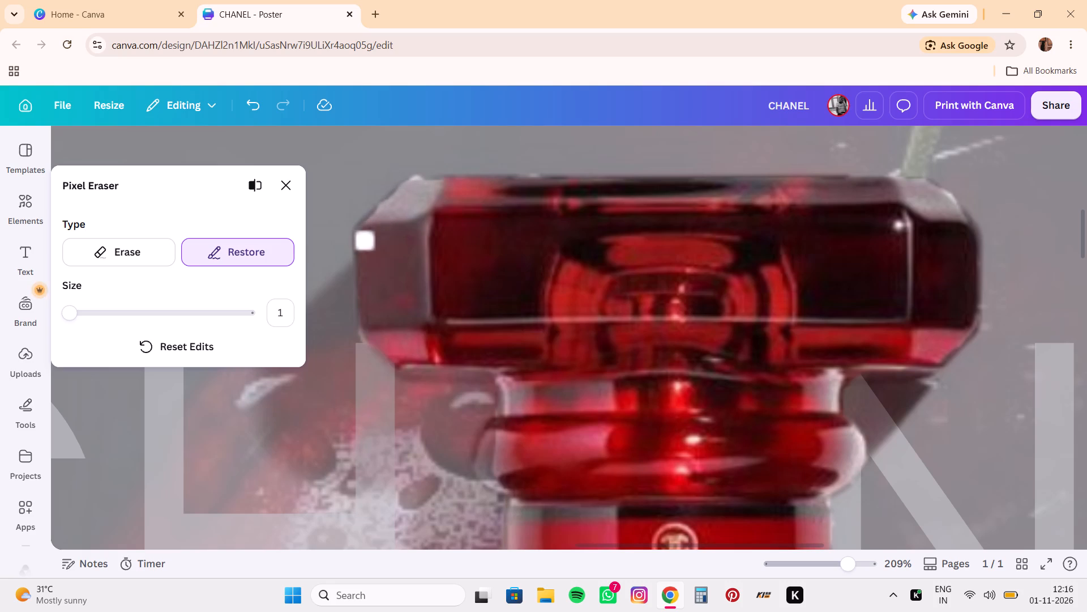
drag(366, 246, 529, 194)
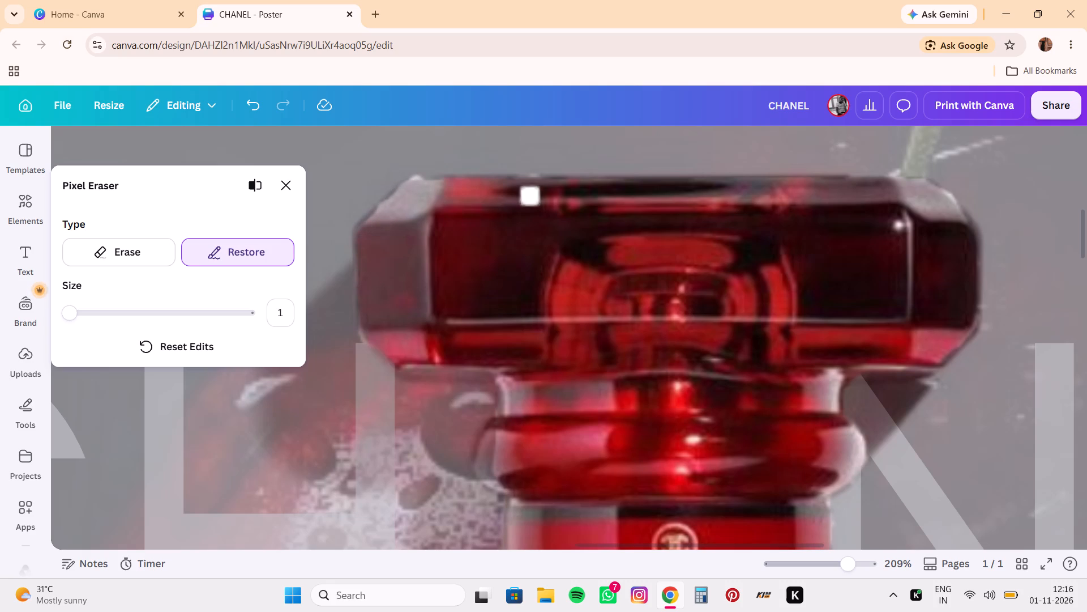
drag(529, 194, 712, 220)
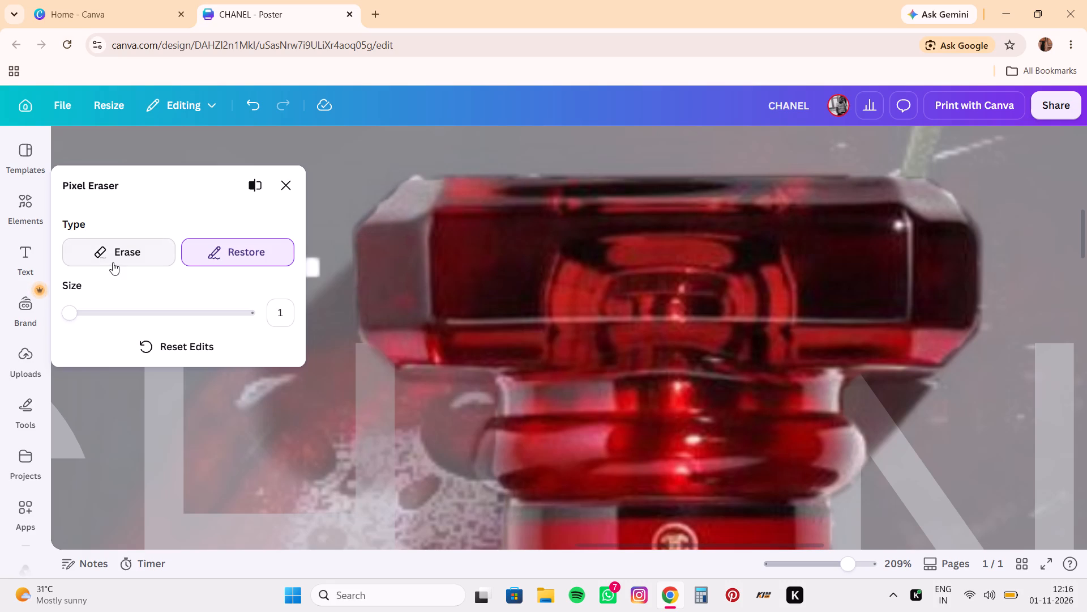
Switch the Pixel Eraser to Erase and trim the leftover fringe along the stopper's top edge, from the left bevel to near the cherry stem.
click(113, 262)
scroll(861, 270, up, 1)
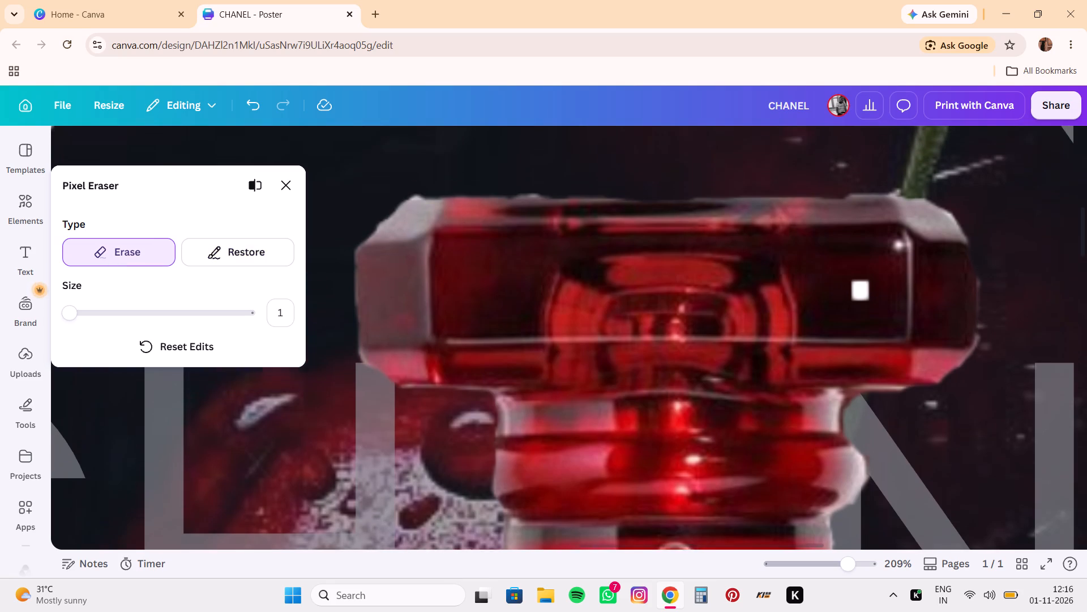
scroll(861, 270, up, 1)
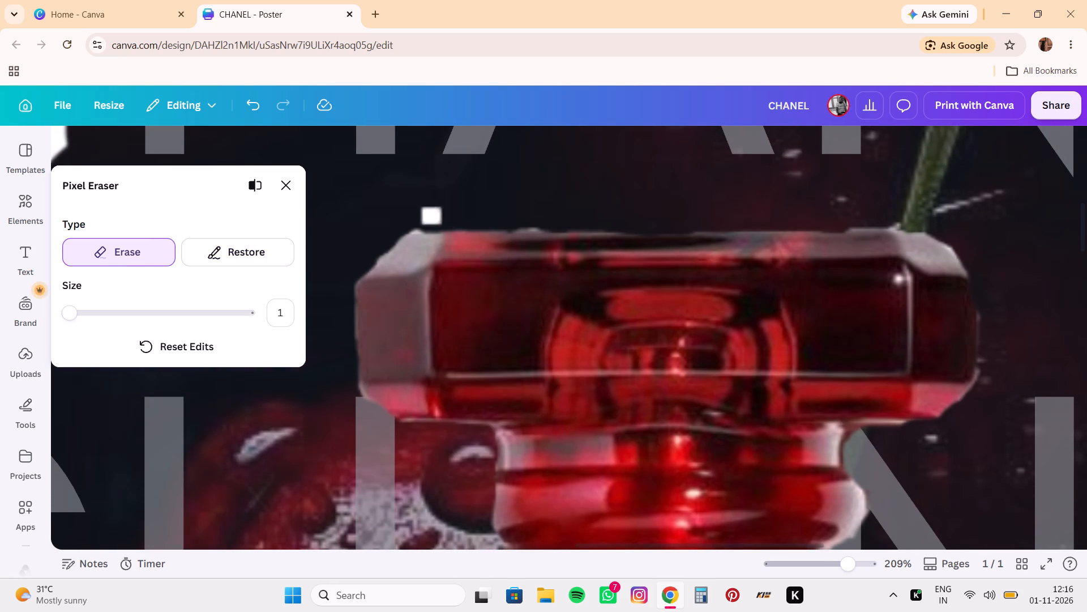
drag(418, 227, 473, 217)
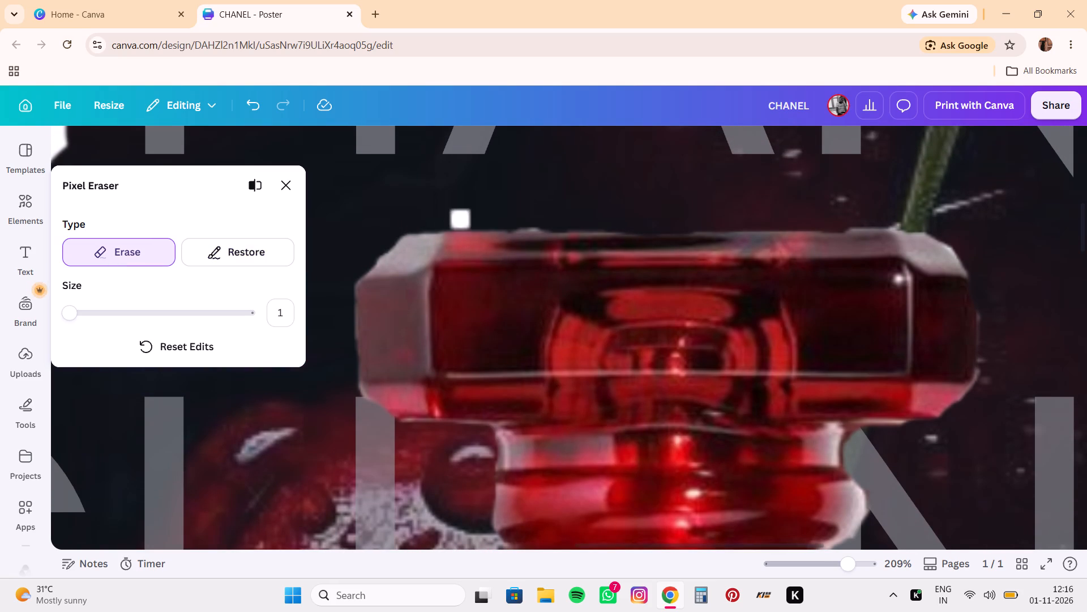
drag(473, 217, 538, 224)
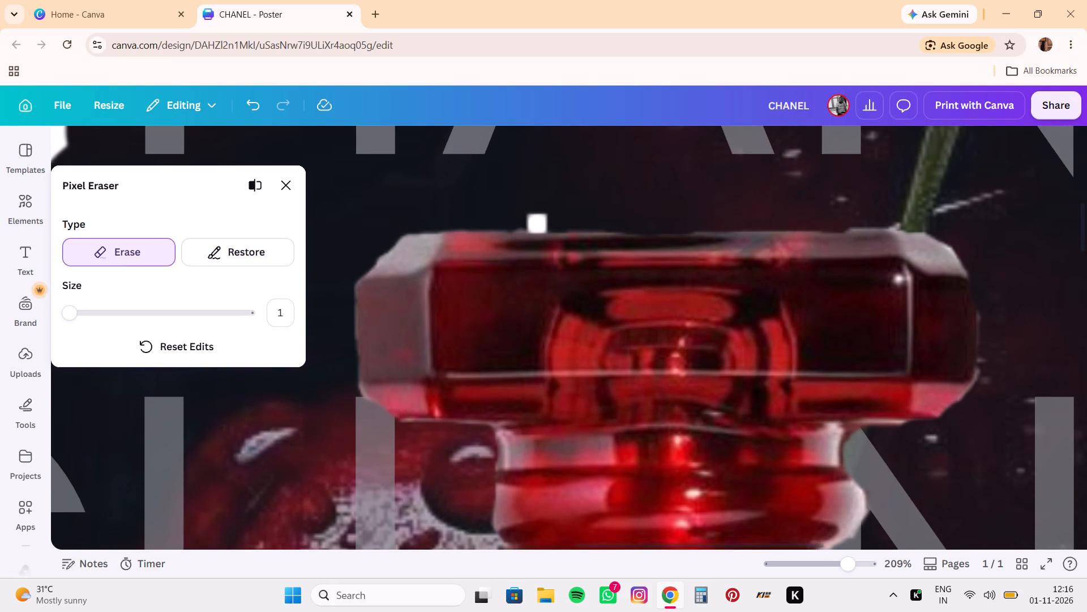
drag(538, 224, 796, 202)
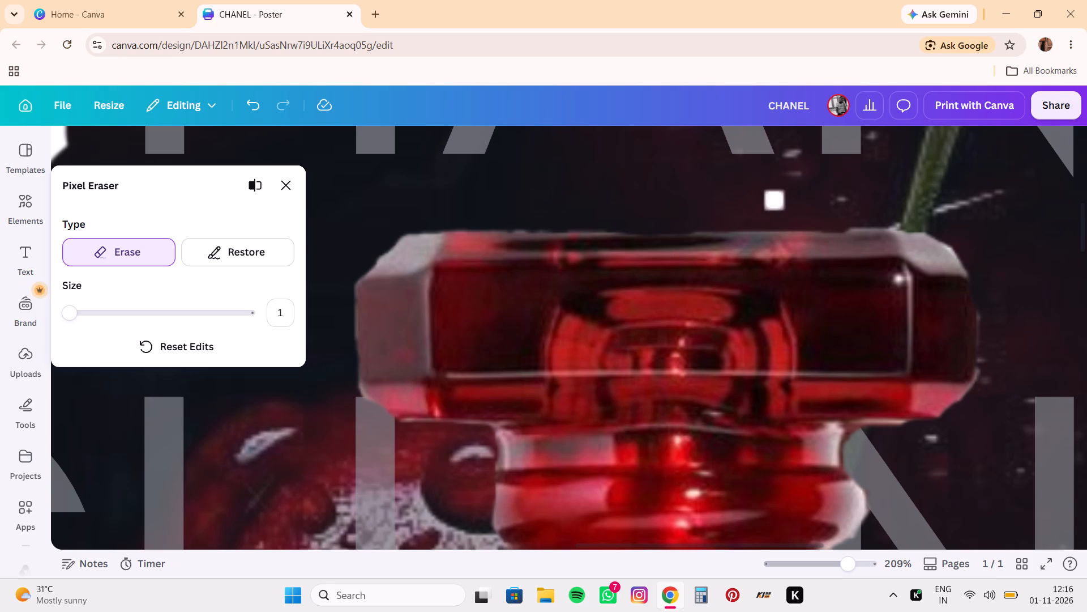
drag(796, 202, 820, 203)
drag(857, 221, 859, 221)
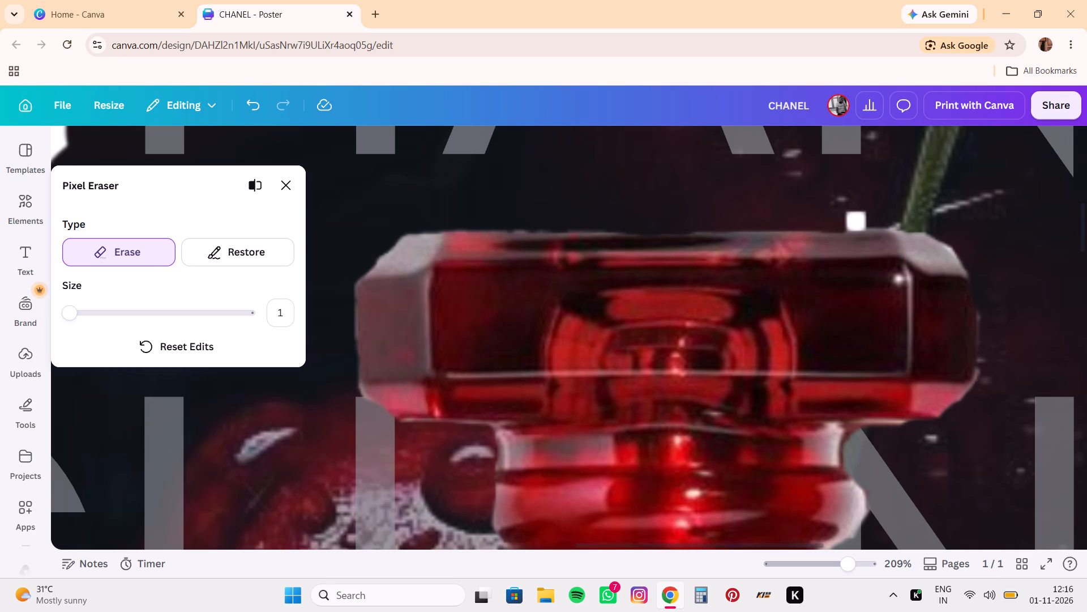
drag(859, 221, 855, 214)
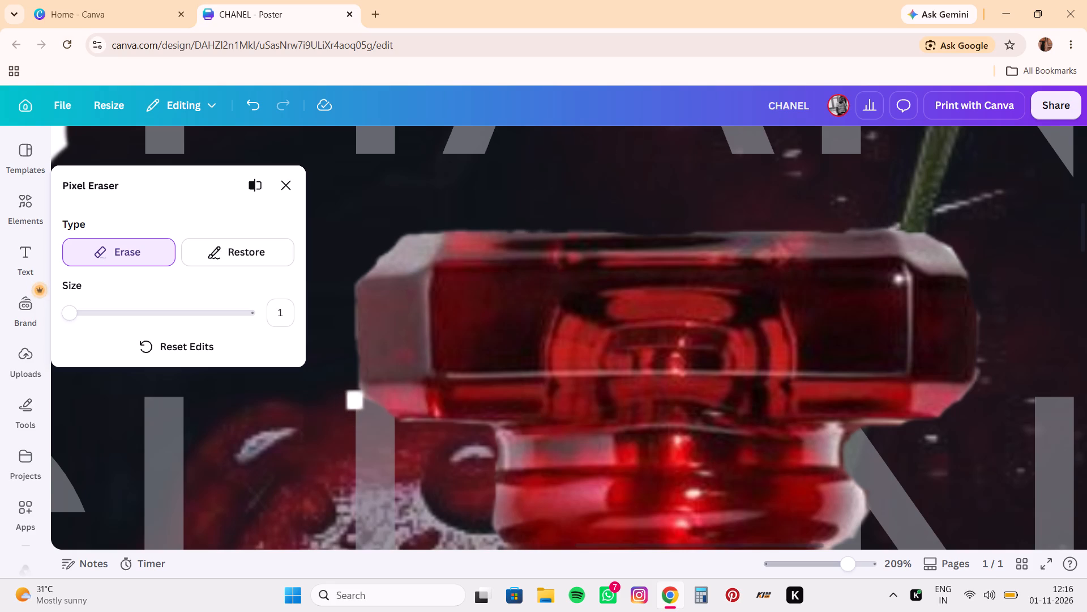
Erase the leftover fringe down the stopper's left side, between its lower and upper bevels.
drag(357, 400, 354, 401)
drag(354, 401, 347, 339)
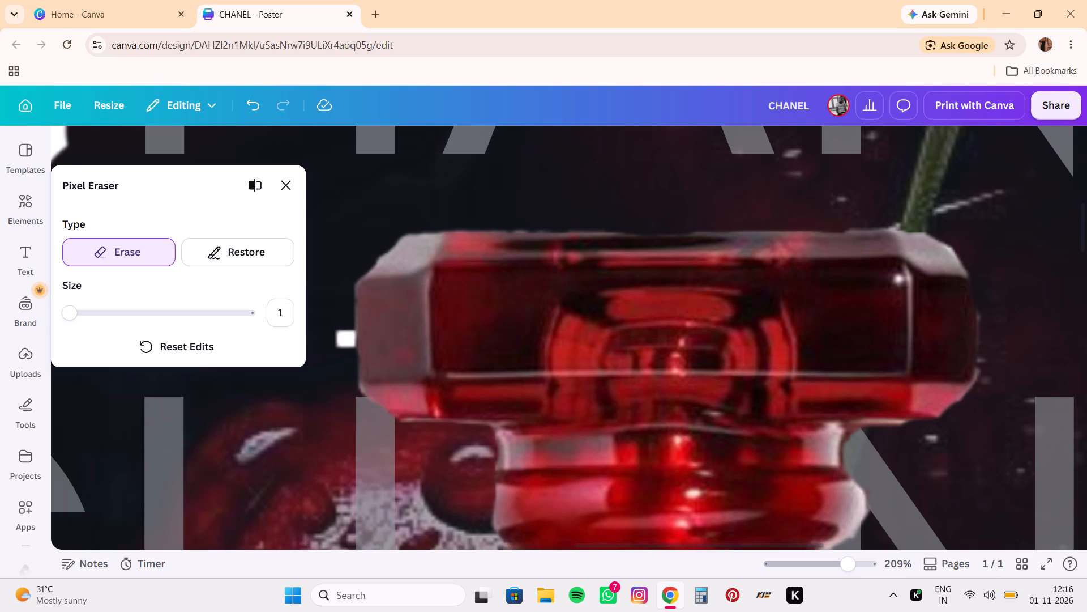
drag(347, 339, 348, 311)
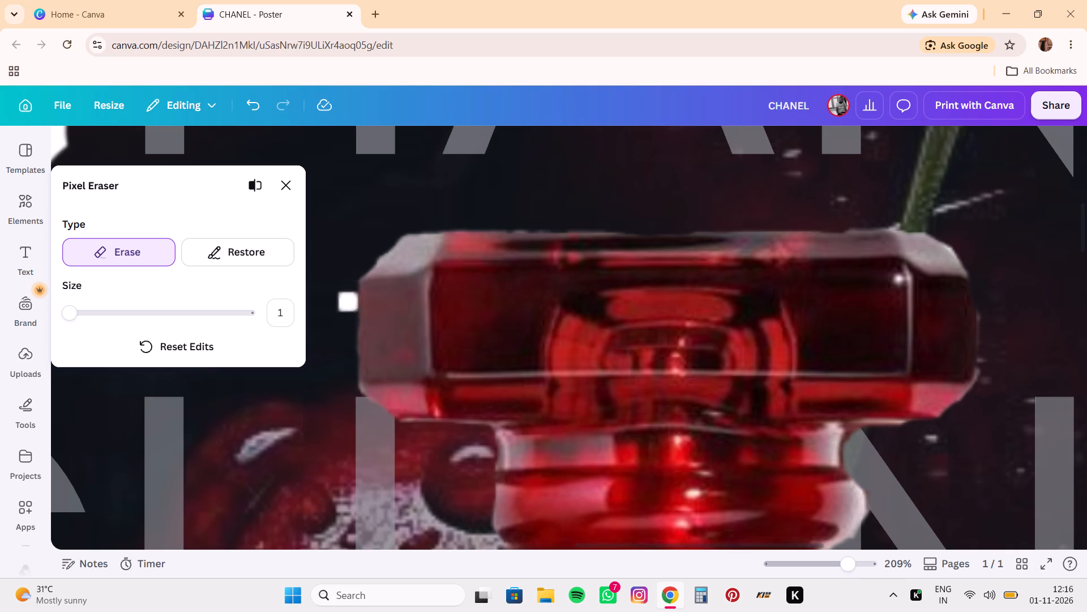
drag(348, 311, 362, 482)
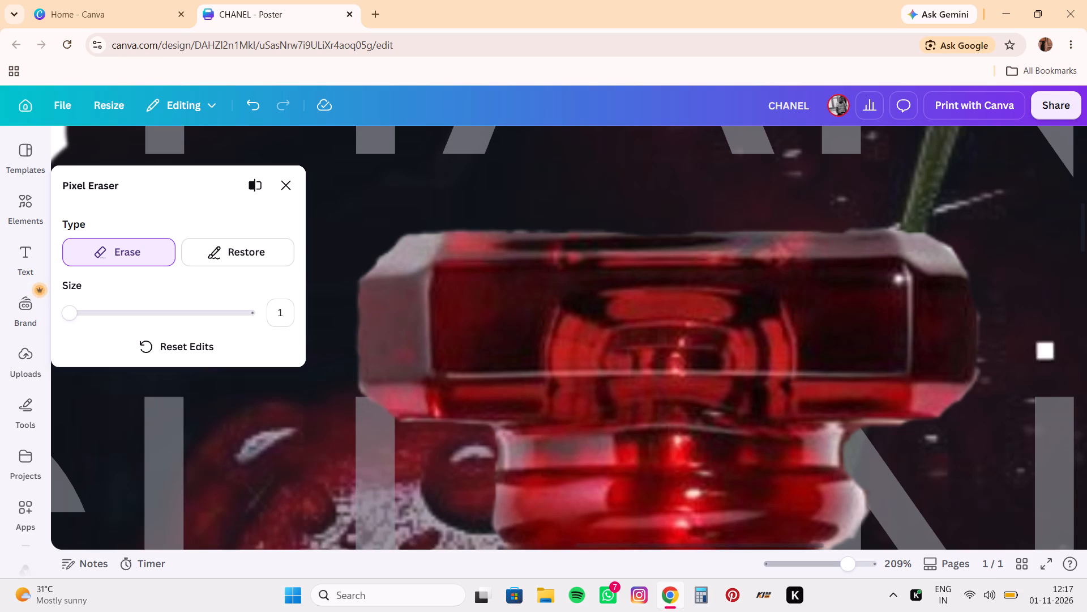
Switch to Restore and paint back the over-erased notch in the bottle's shoulder at the right of the logo collar's base.
scroll(965, 487, down, 4)
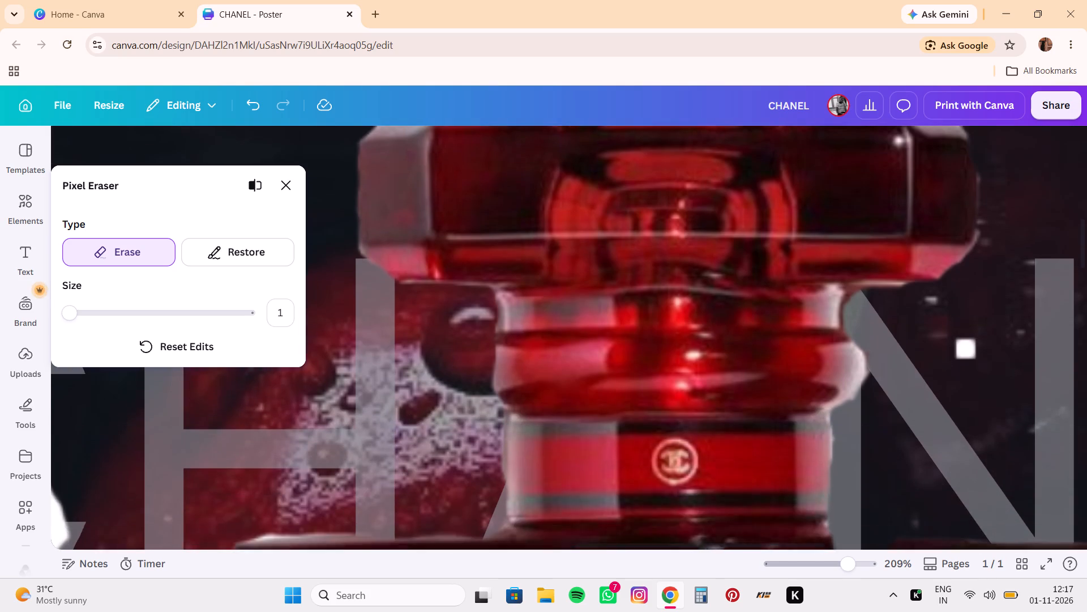
scroll(965, 487, down, 2)
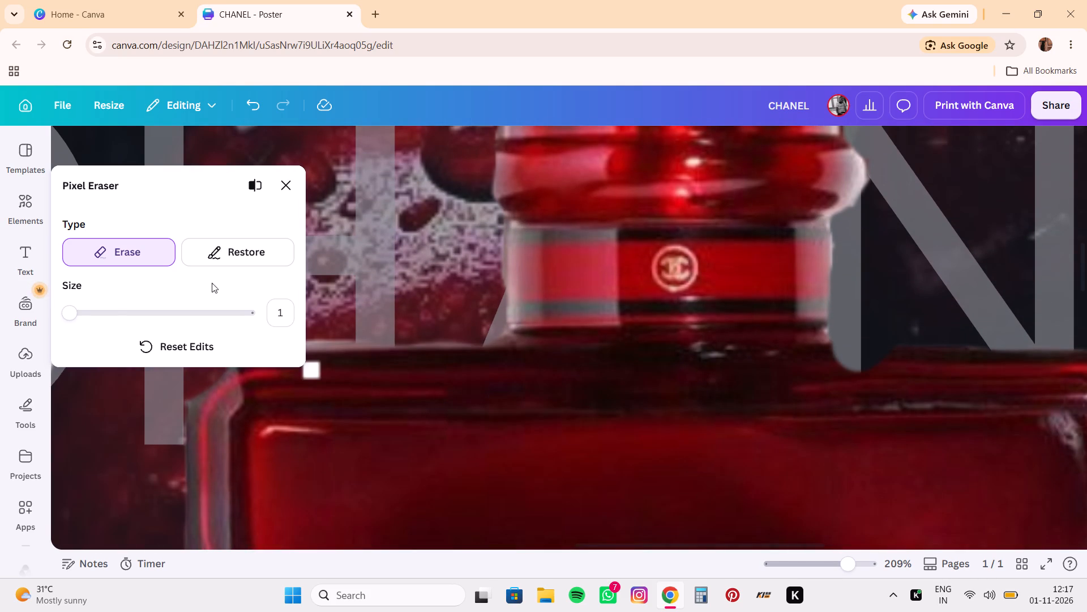
click(208, 262)
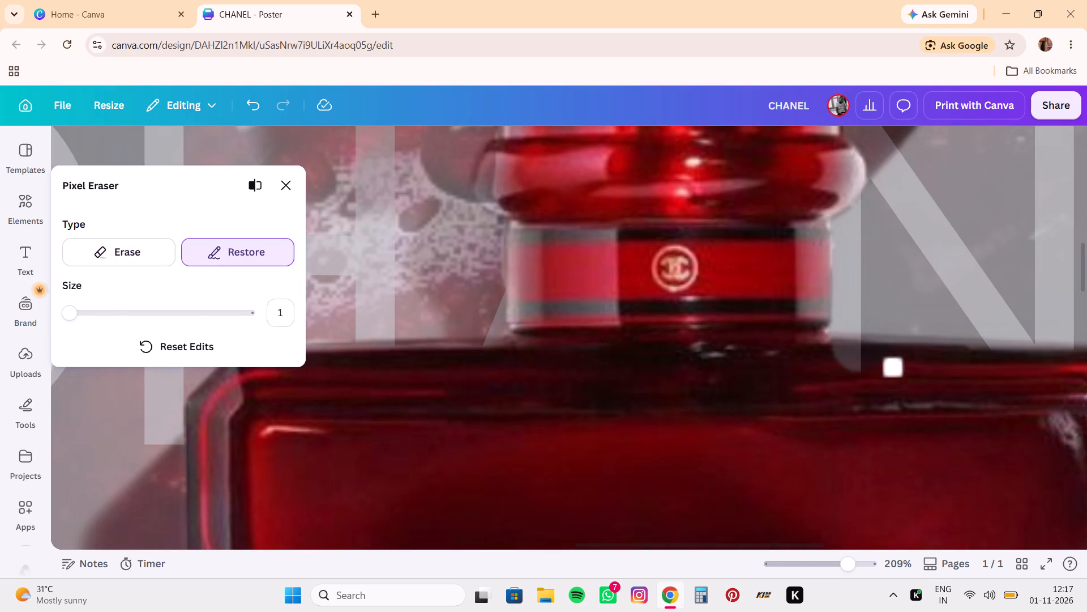
drag(855, 358, 857, 353)
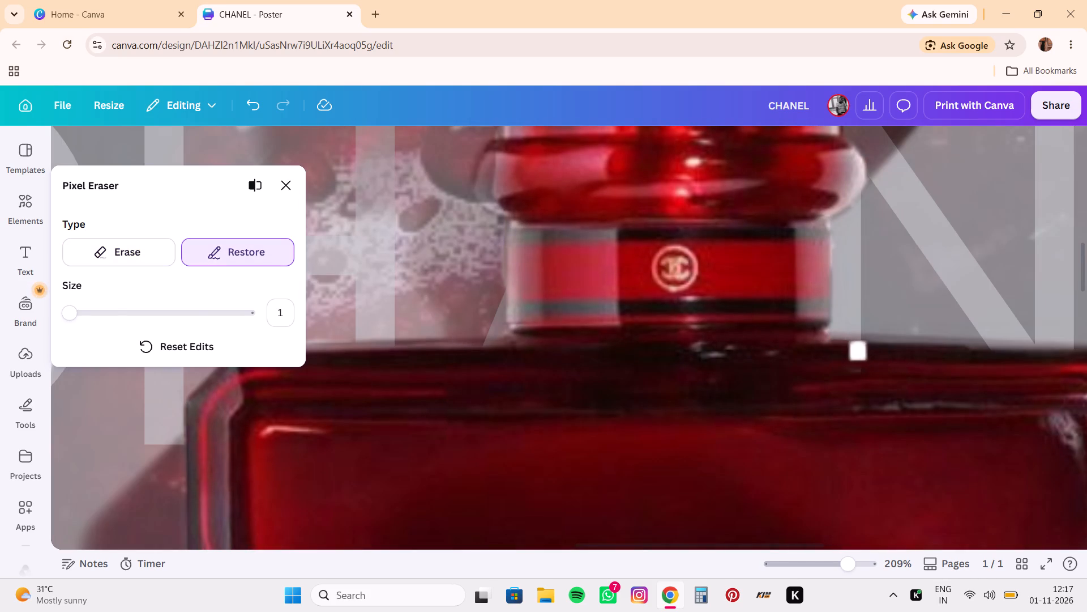
drag(857, 353, 921, 354)
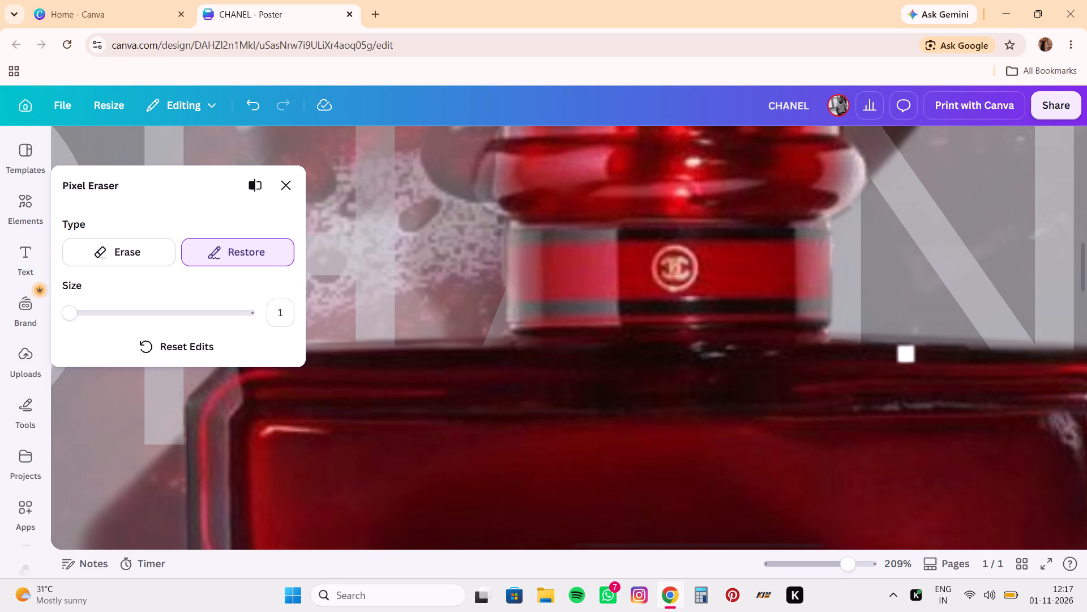
drag(921, 354, 831, 373)
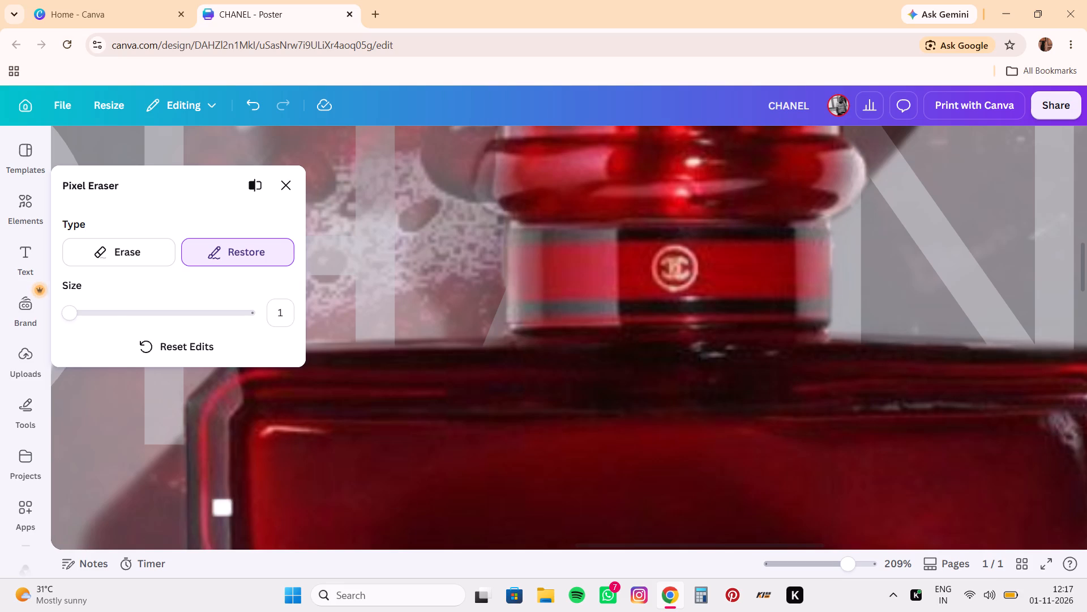
Use Restore to paint back the over-erased patches along the bottle's left outer edge, level with the N°5 CHANEL label.
click(125, 250)
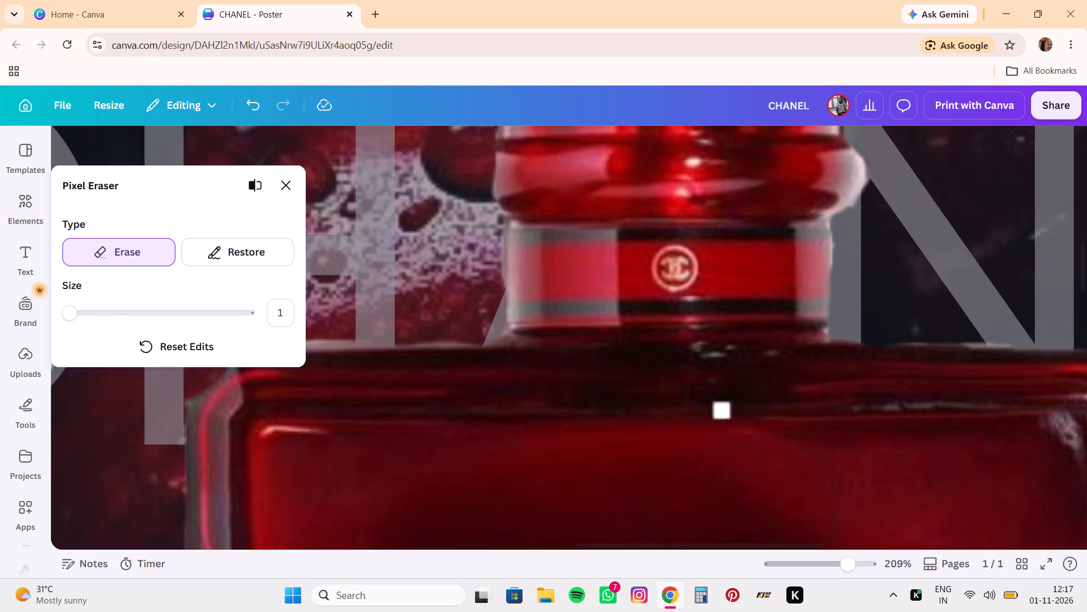
scroll(793, 466, down, 5)
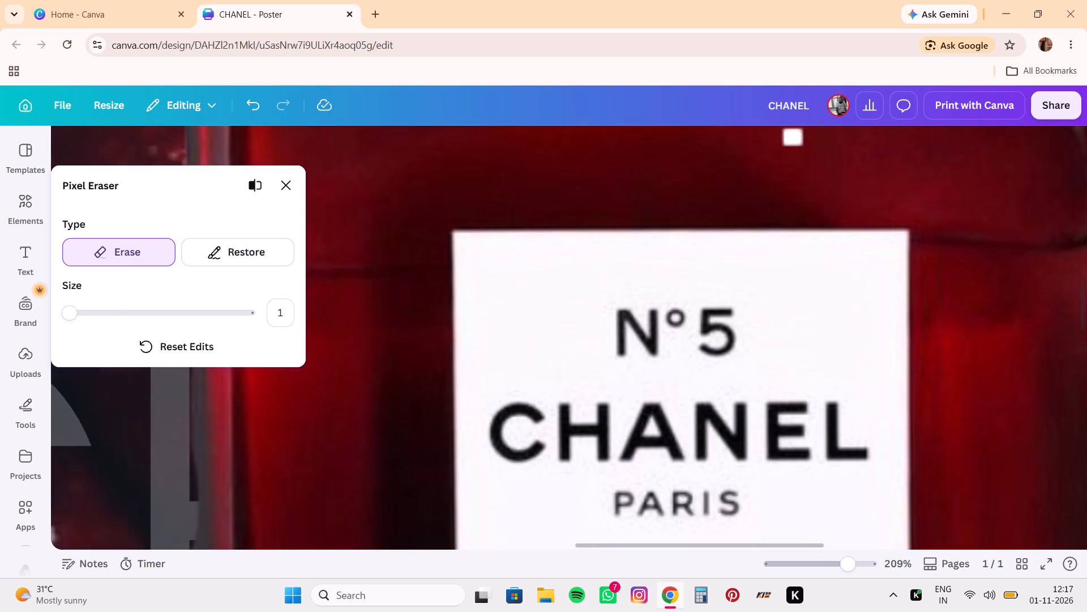
scroll(793, 466, left, 1)
scroll(793, 466, down, 1)
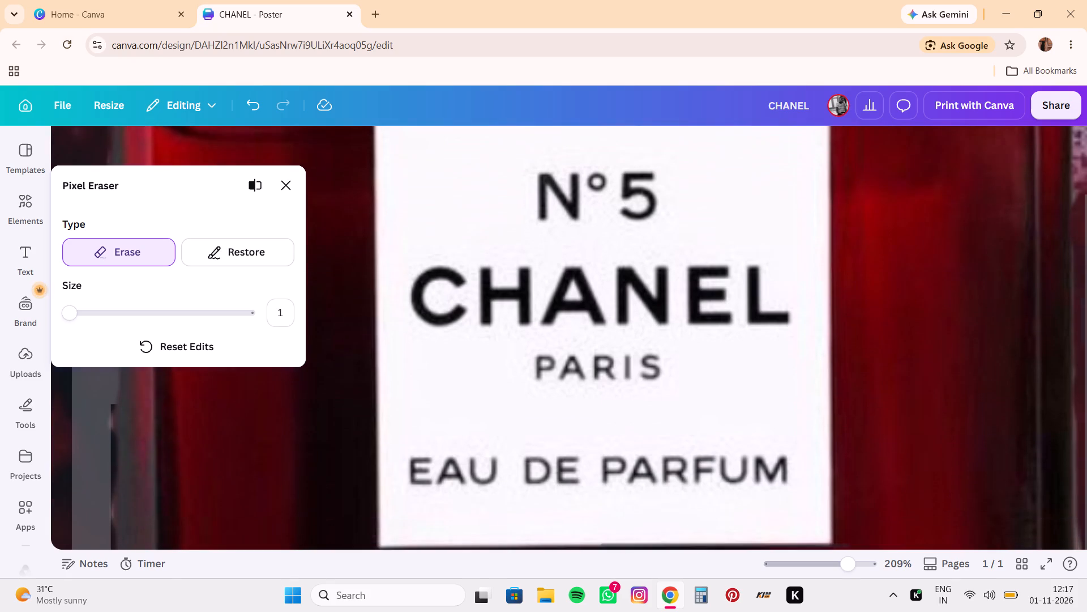
scroll(793, 466, right, 5)
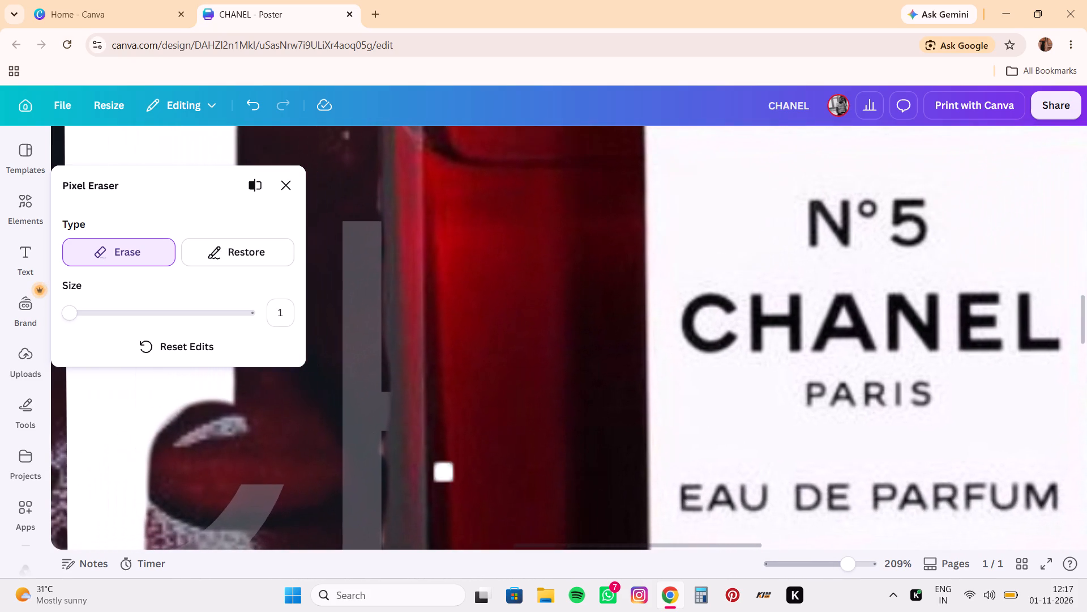
click(264, 255)
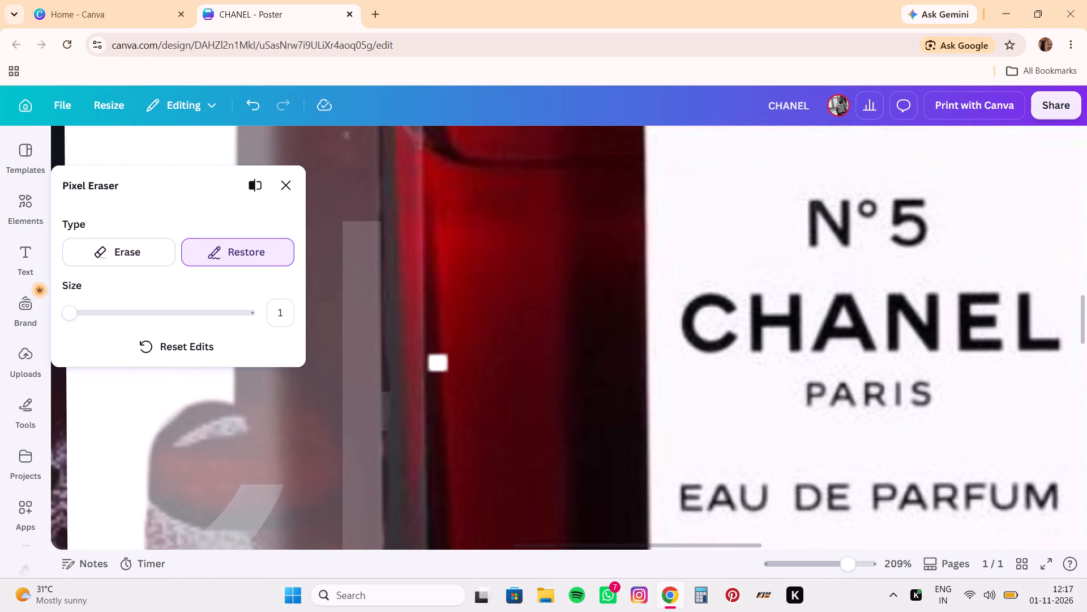
click(393, 355)
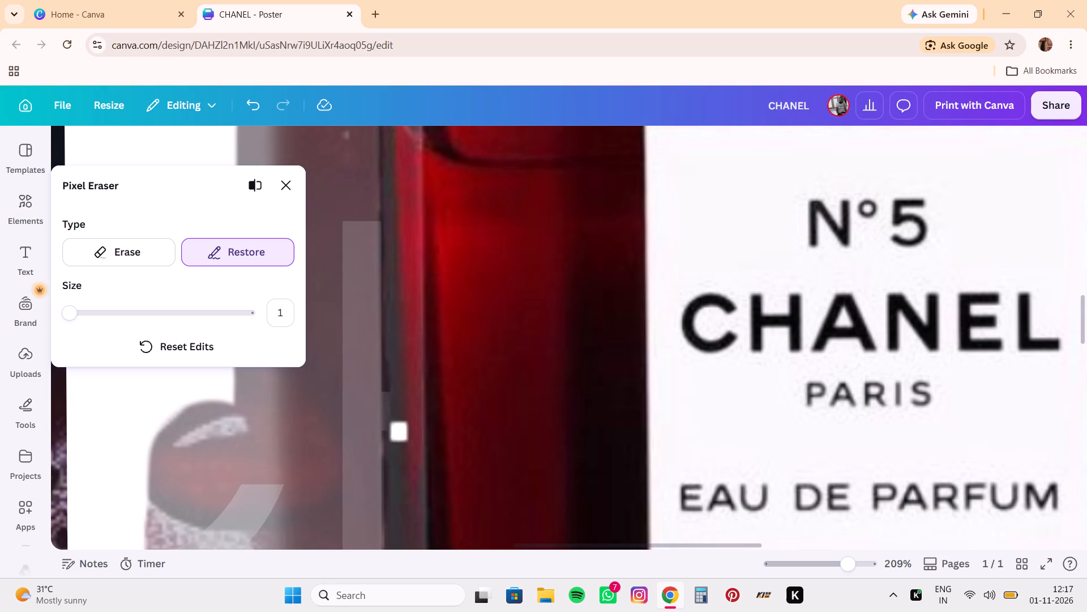
click(87, 258)
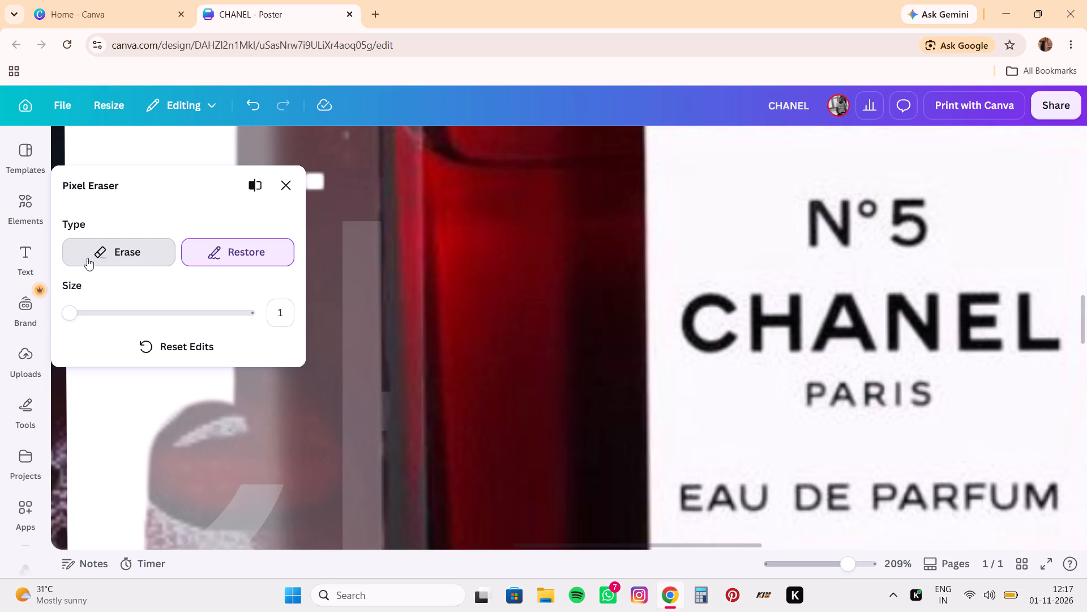
click(215, 256)
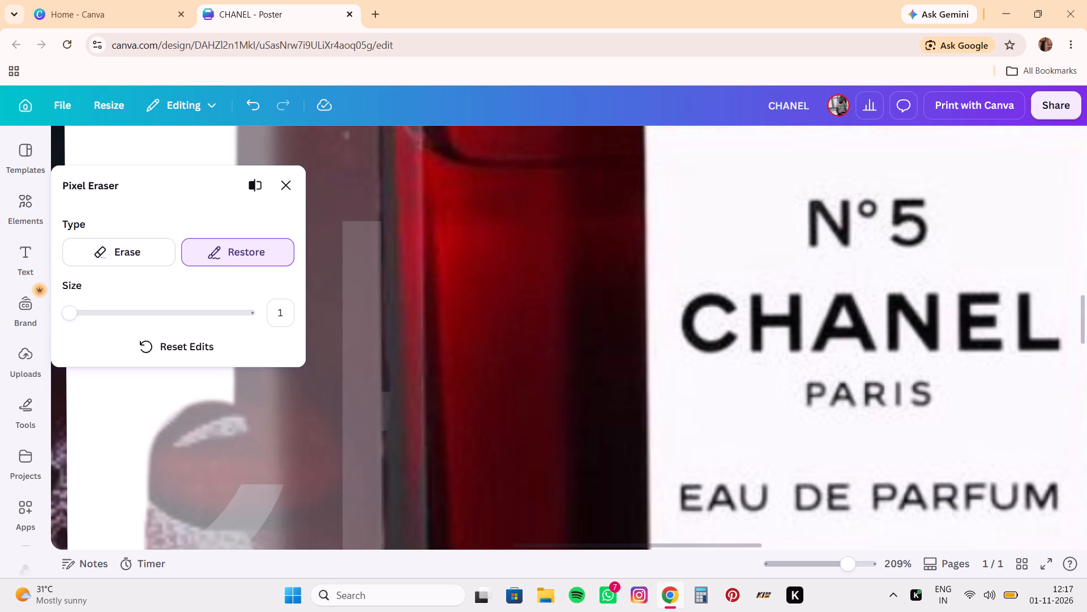
drag(393, 368, 392, 410)
drag(392, 410, 394, 430)
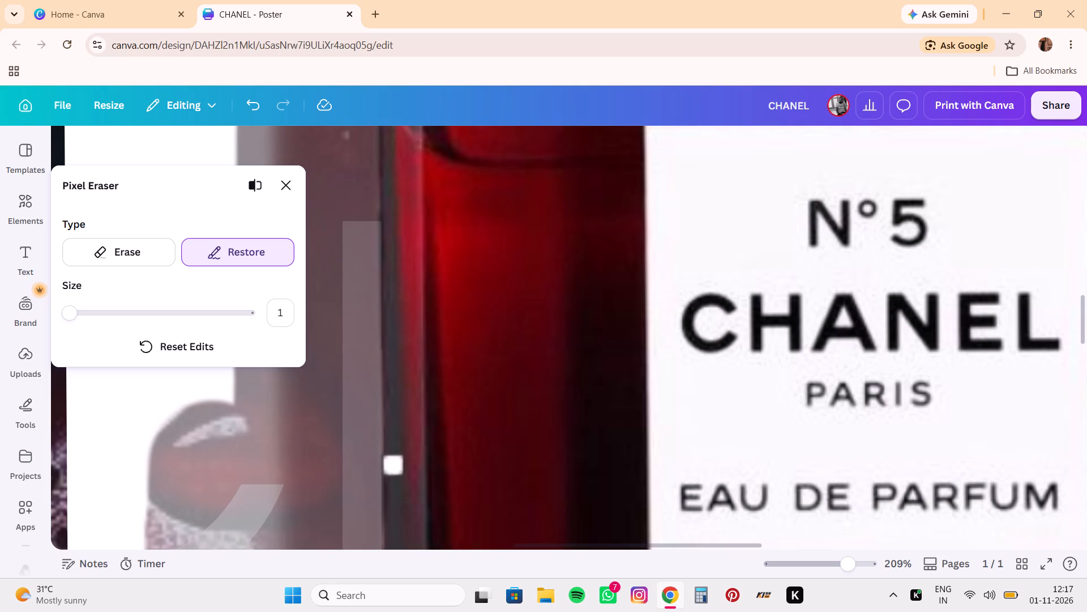
drag(394, 430, 399, 233)
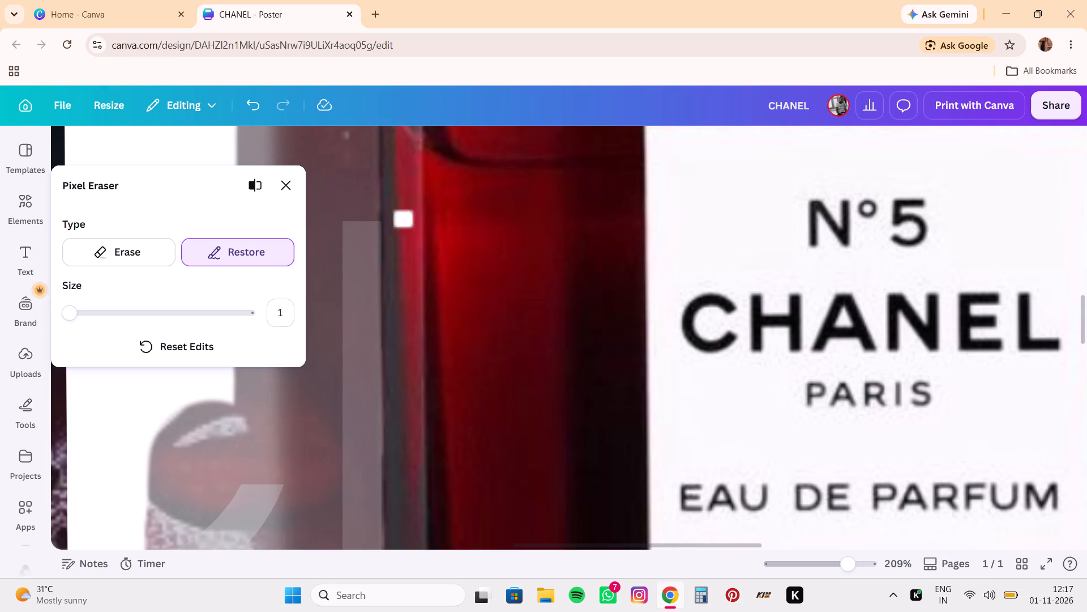
drag(399, 233, 392, 354)
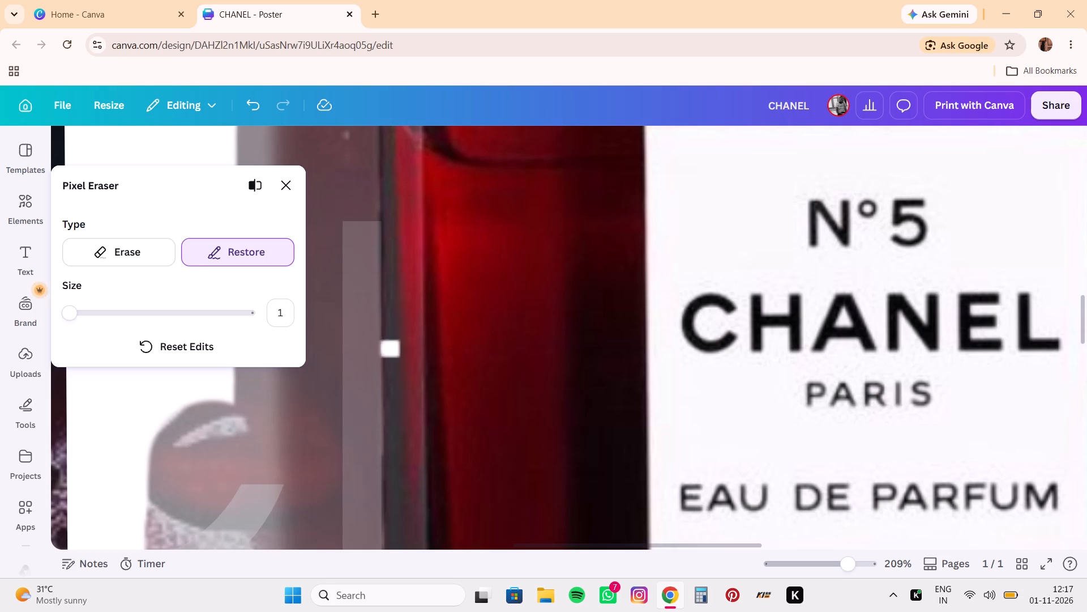
drag(392, 354, 390, 167)
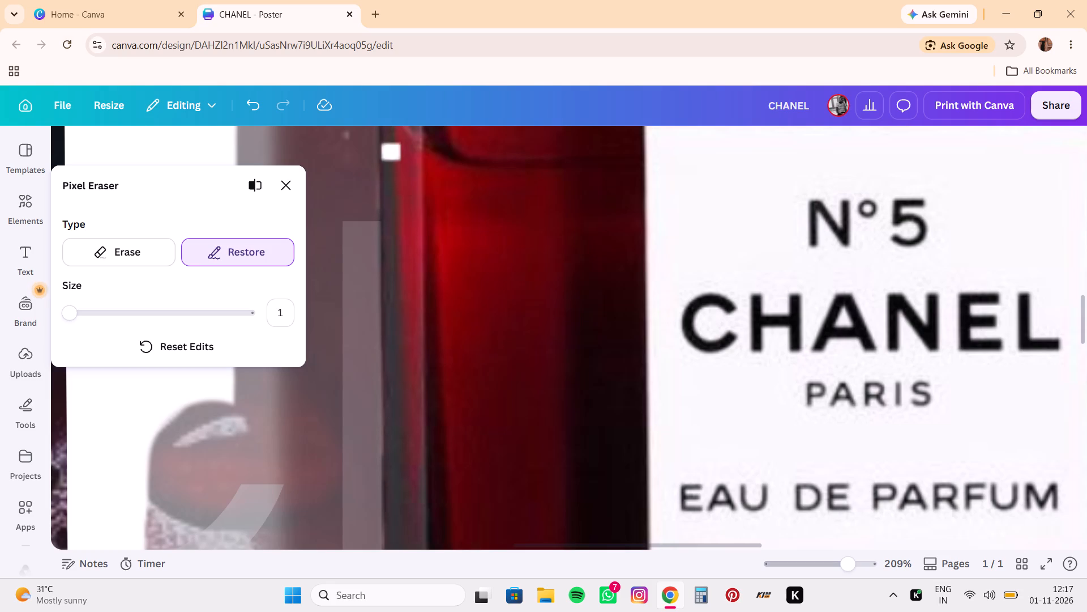
drag(390, 167, 400, 492)
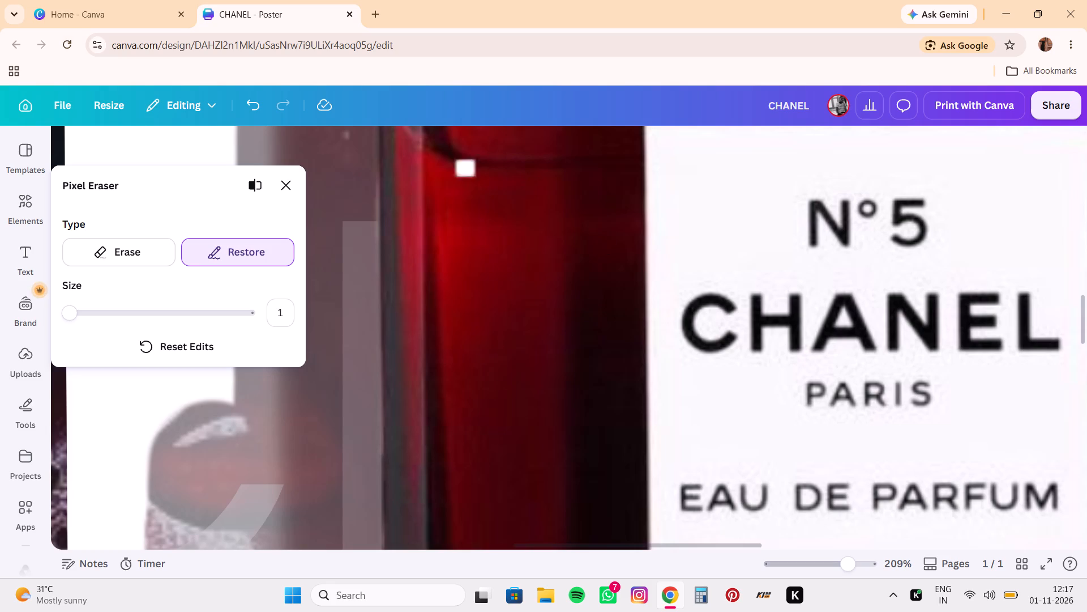
Switch the Pixel Eraser to Erase and trim the fringe along the bottle's left outer edge, level with the label.
click(106, 275)
click(119, 263)
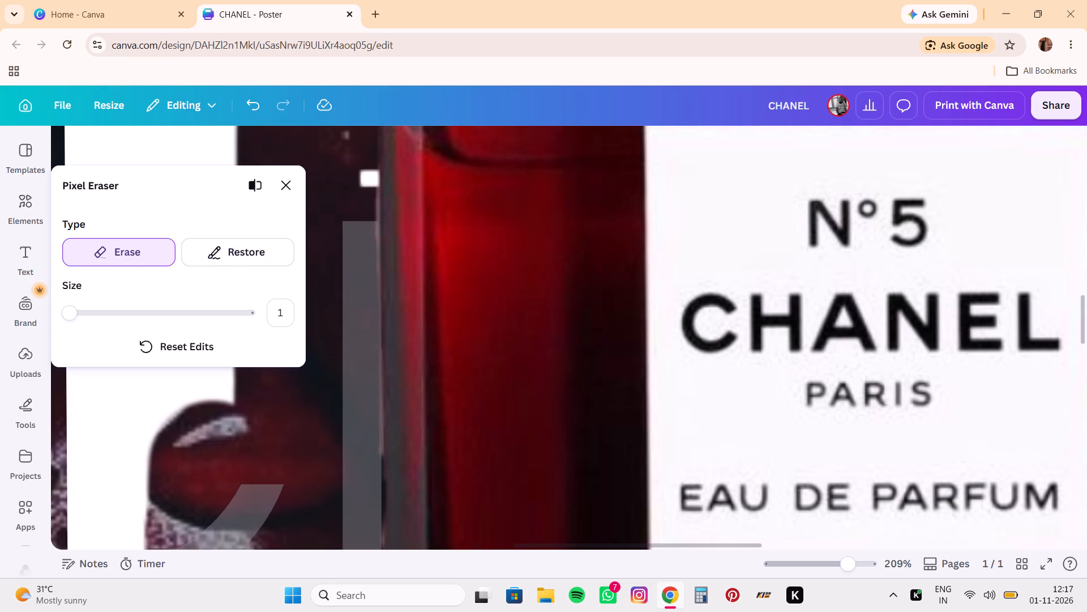
drag(370, 179, 373, 230)
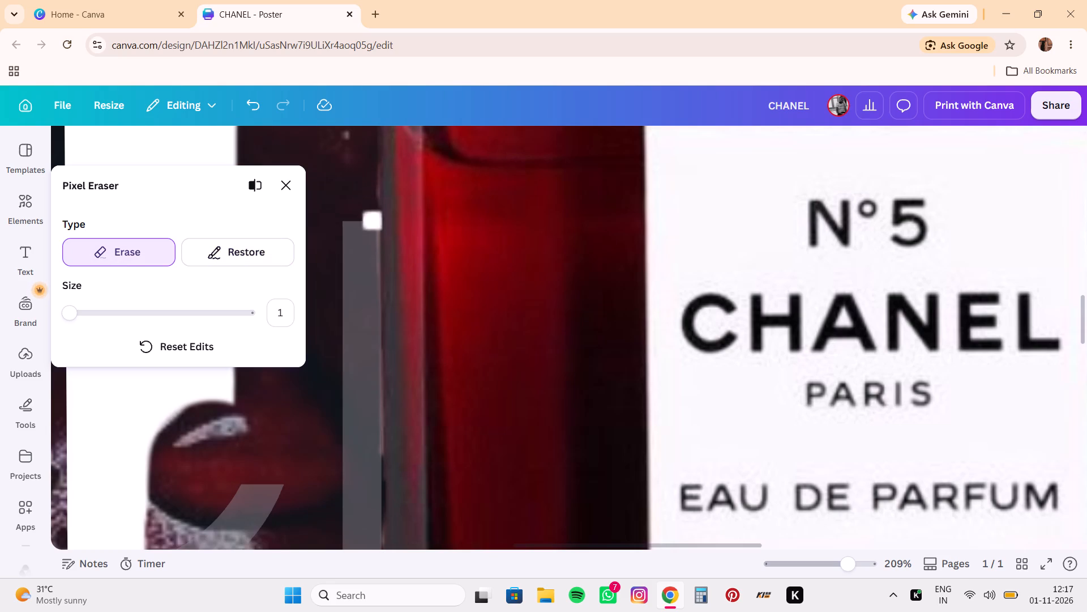
drag(373, 230, 373, 315)
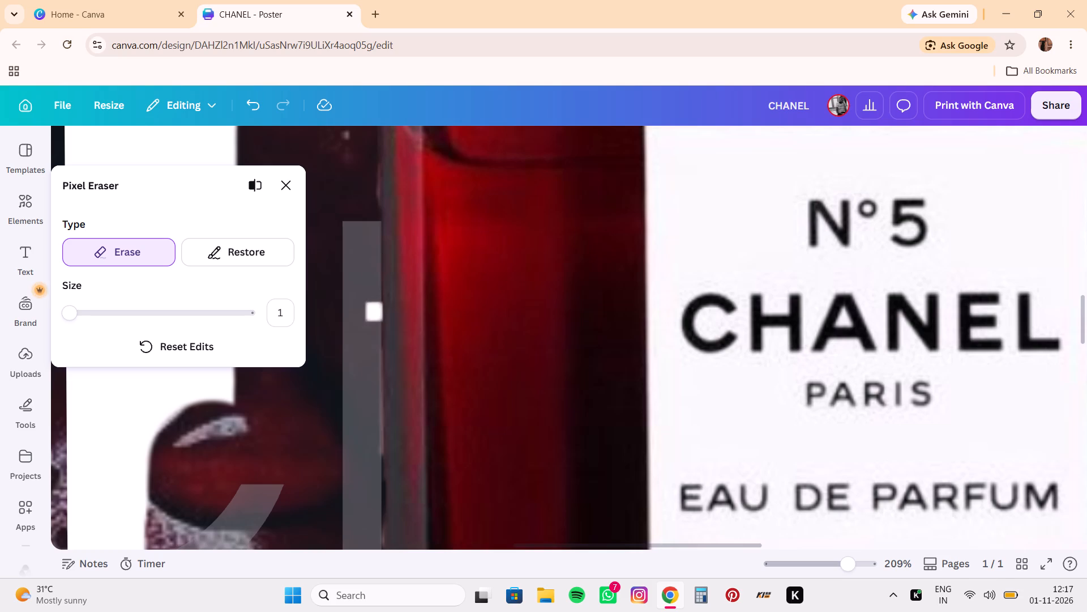
drag(373, 315, 373, 330)
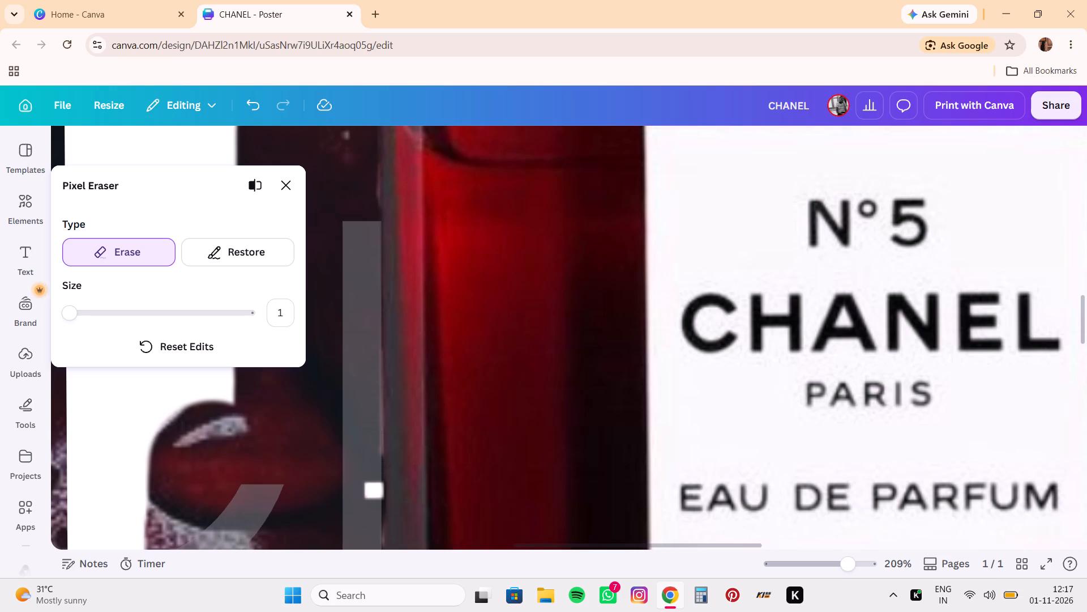
Erase the leftover fringe around the bottle's lower-left corner and just beneath it.
scroll(322, 456, down, 5)
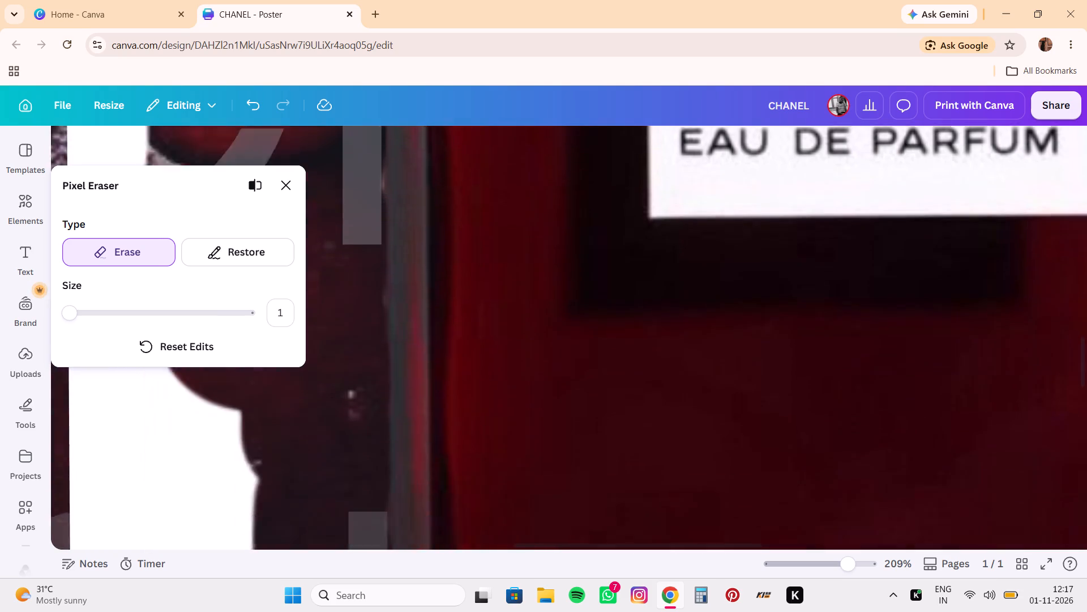
scroll(322, 456, down, 2)
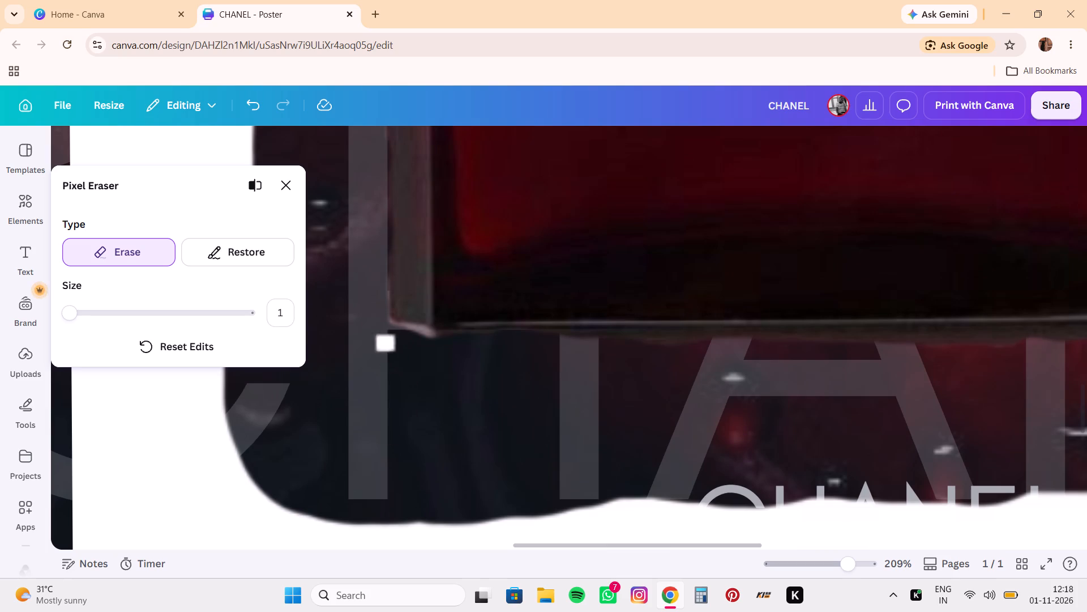
drag(387, 331, 414, 340)
drag(414, 340, 401, 333)
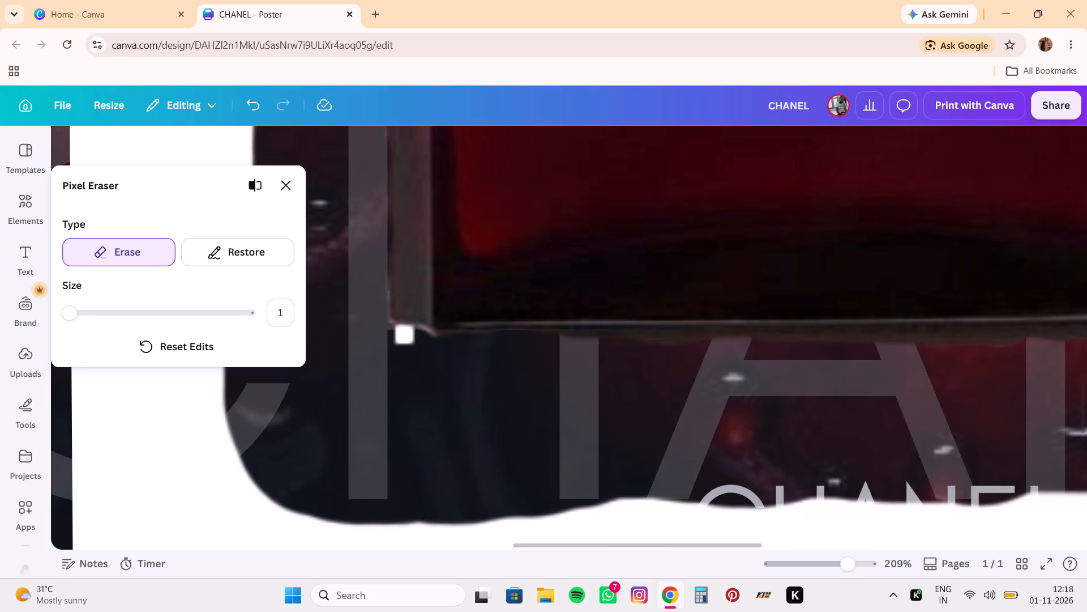
drag(401, 333, 403, 332)
drag(403, 332, 639, 427)
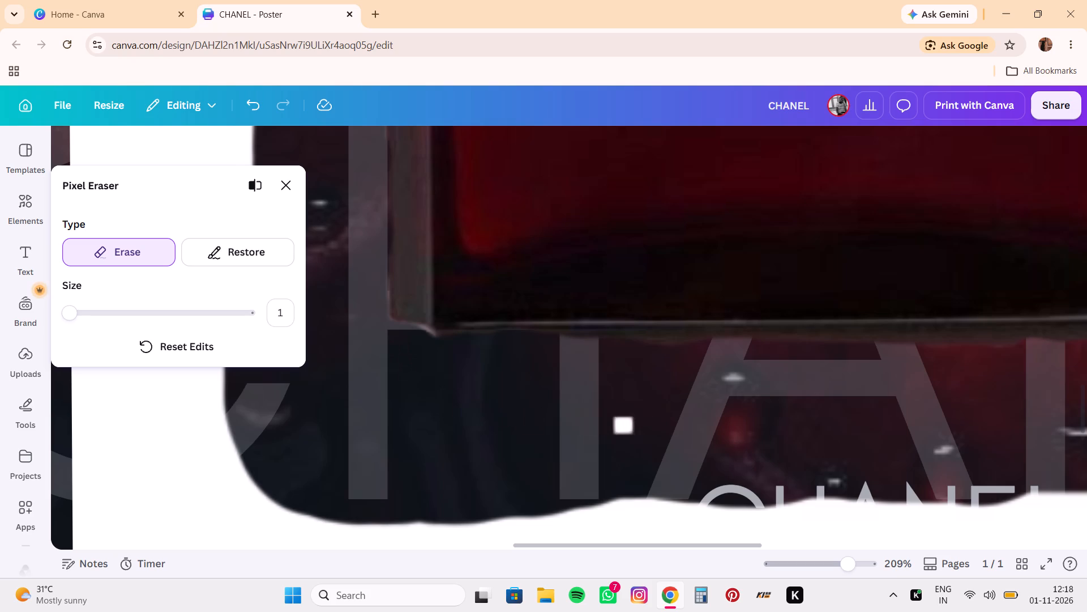
drag(639, 427, 642, 427)
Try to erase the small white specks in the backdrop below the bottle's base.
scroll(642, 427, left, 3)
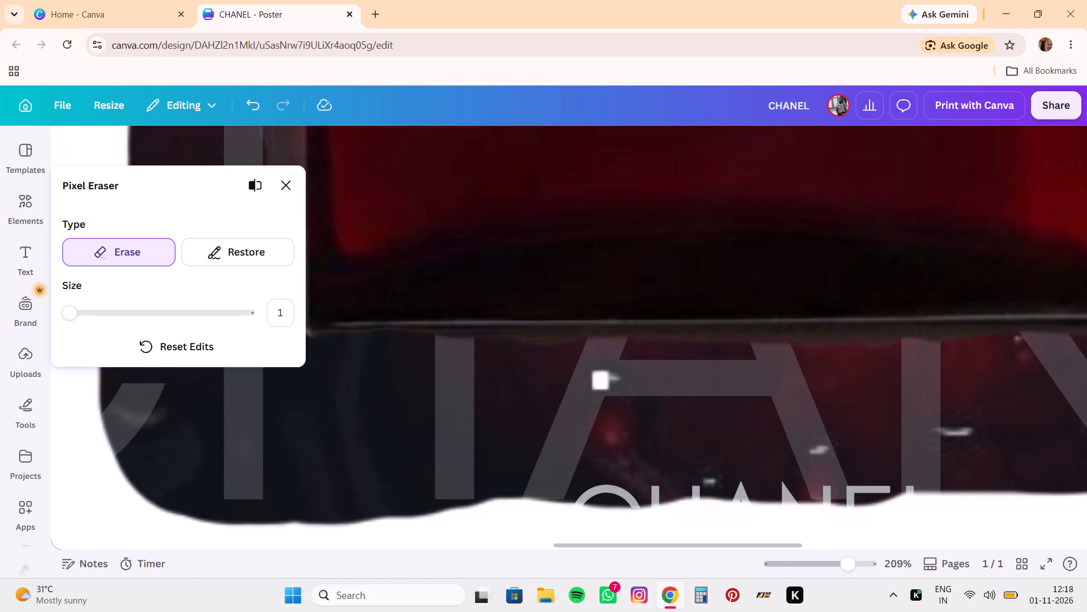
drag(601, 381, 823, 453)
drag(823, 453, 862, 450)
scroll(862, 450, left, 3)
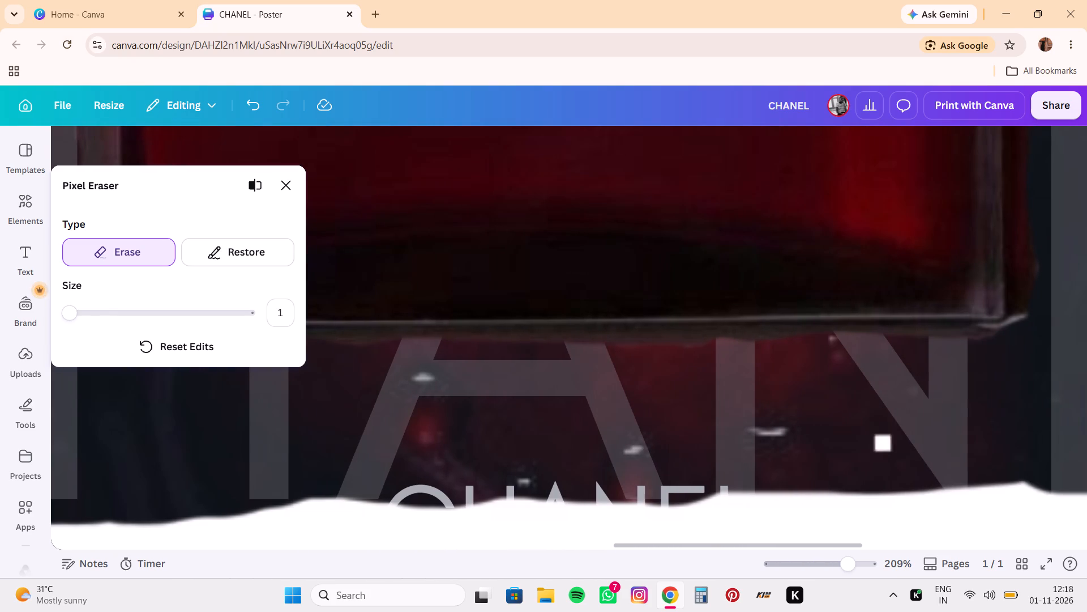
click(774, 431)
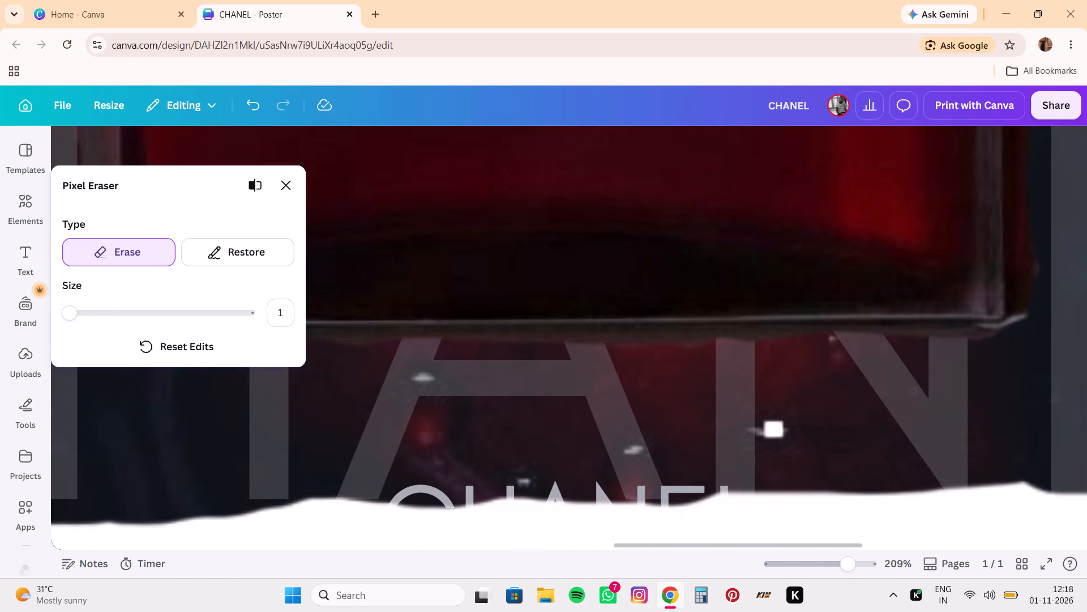
Erase the thin fringe along the bottle's right outer edge, level with the lower half of the N°5 CHANEL label.
scroll(780, 432, up, 3)
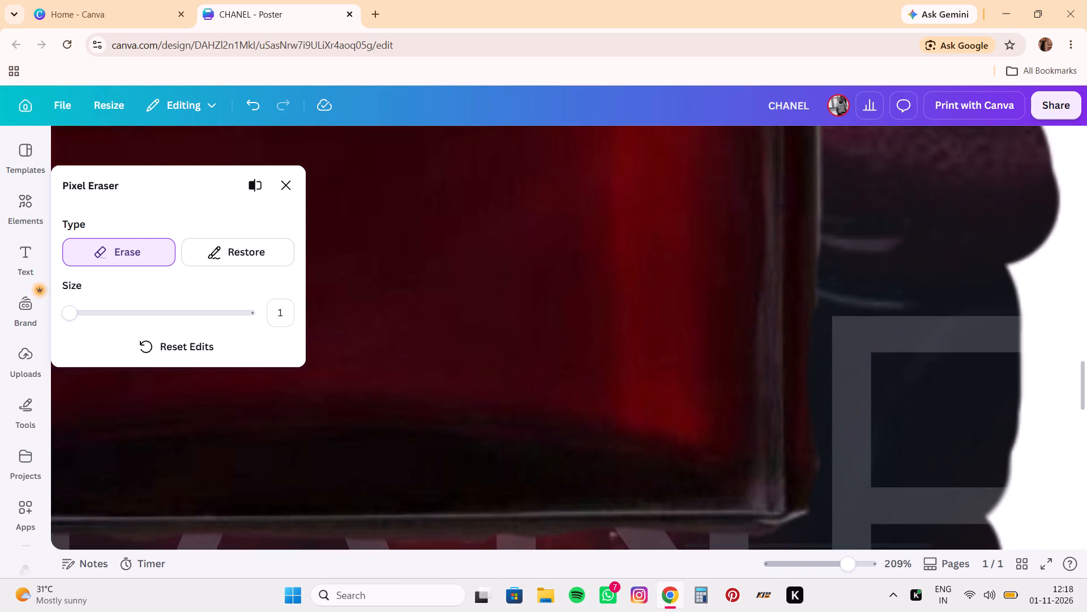
scroll(900, 419, up, 3)
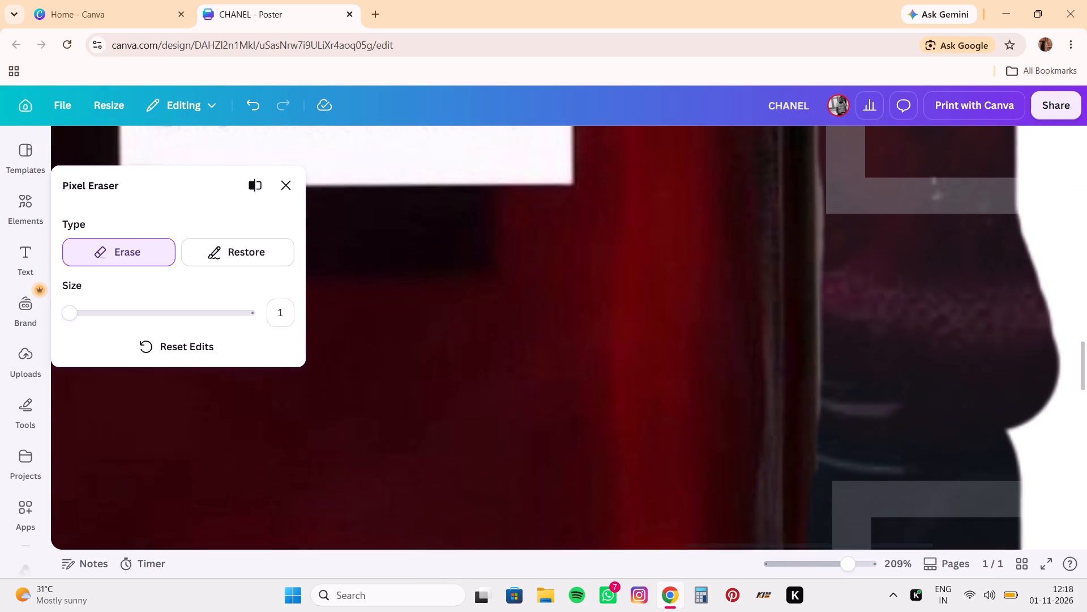
scroll(900, 419, up, 2)
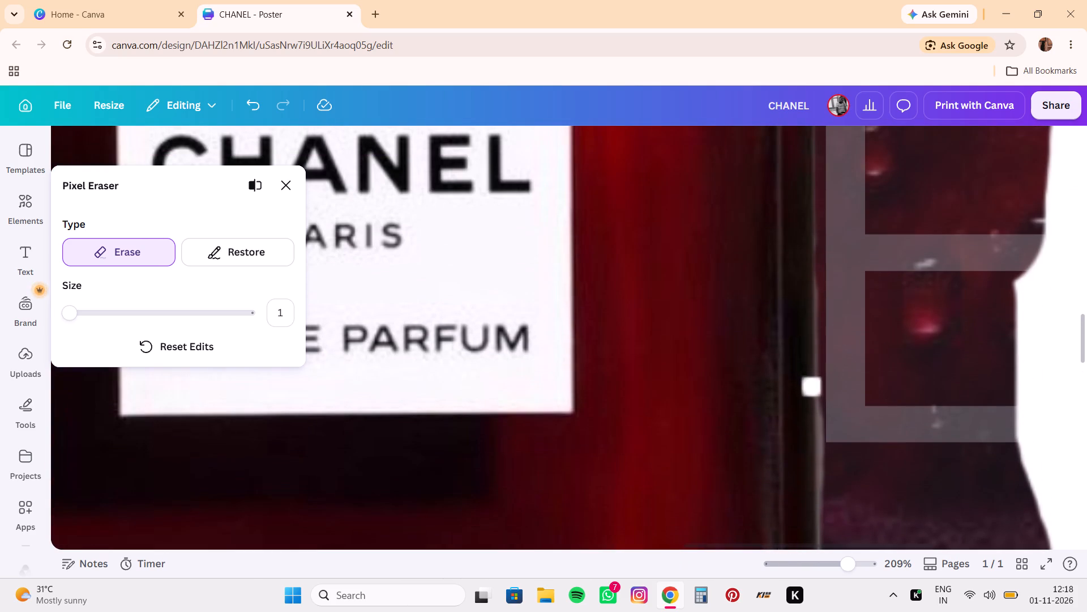
drag(825, 406, 825, 473)
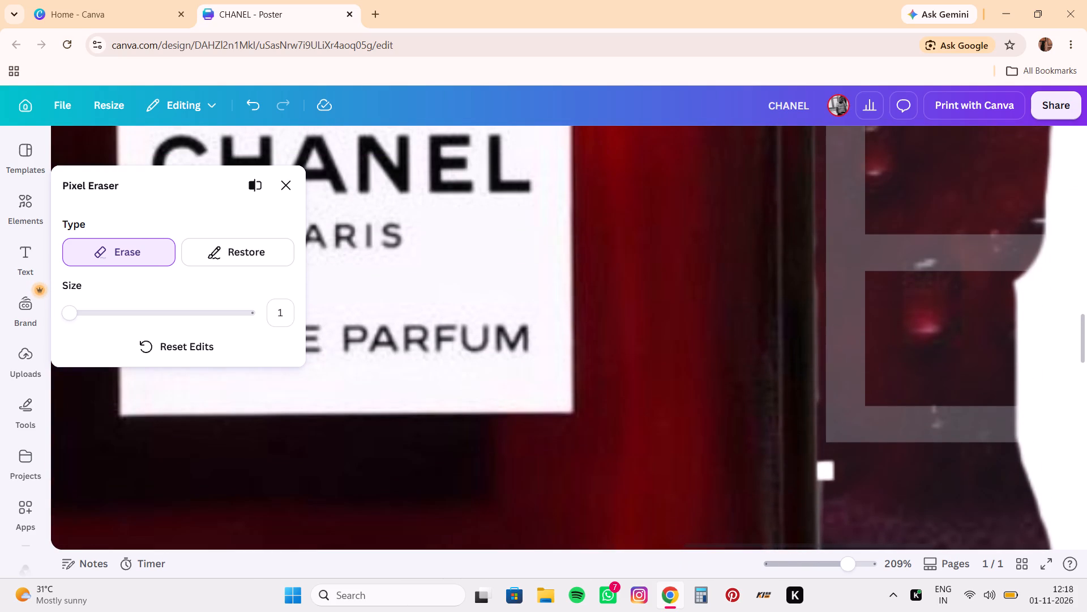
drag(825, 473, 828, 503)
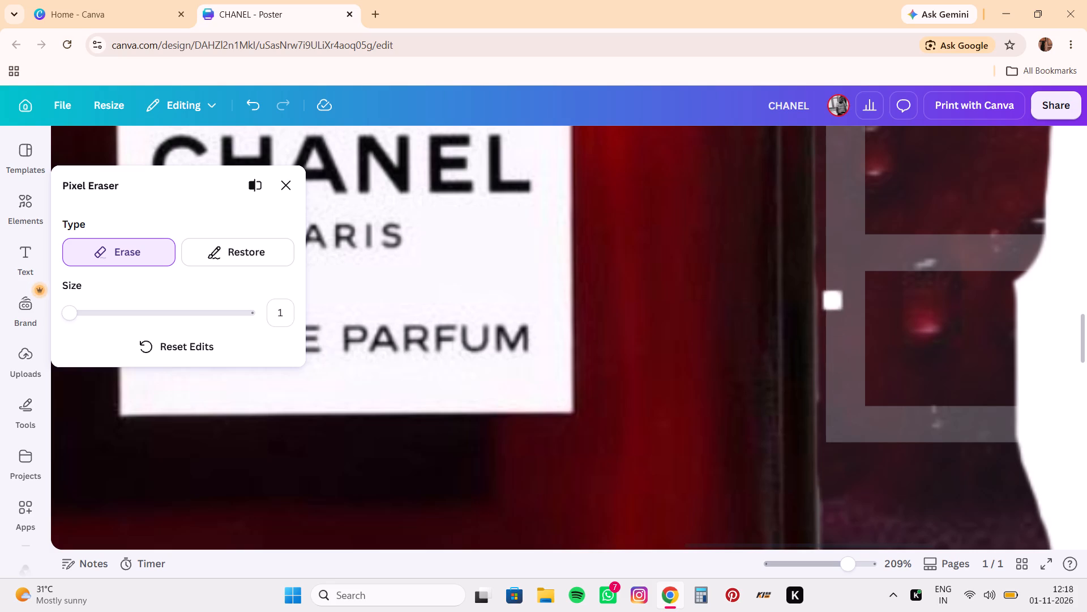
drag(827, 287, 823, 358)
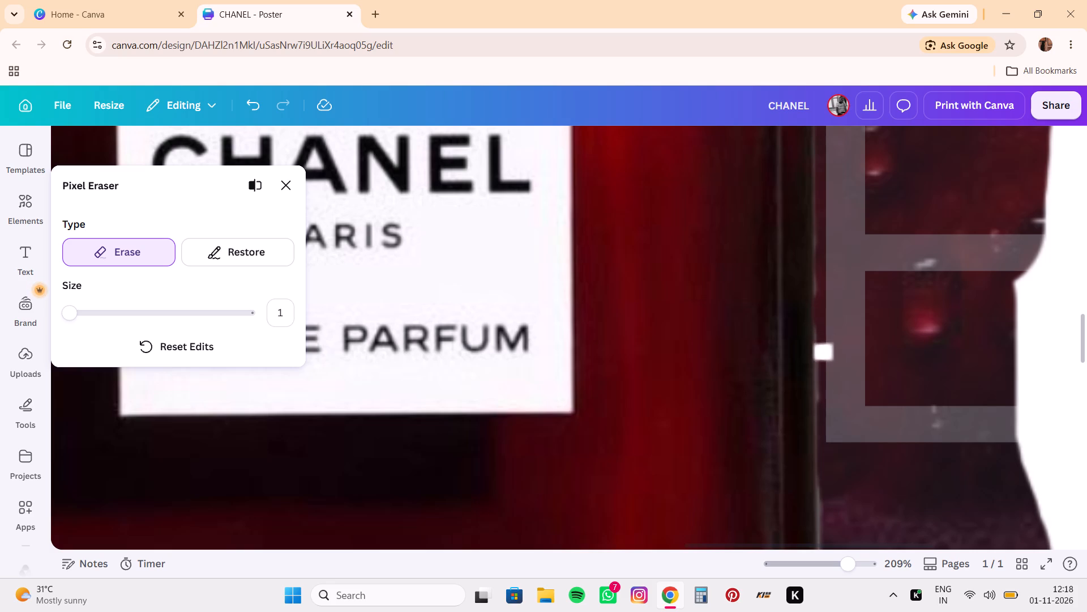
drag(823, 358, 822, 358)
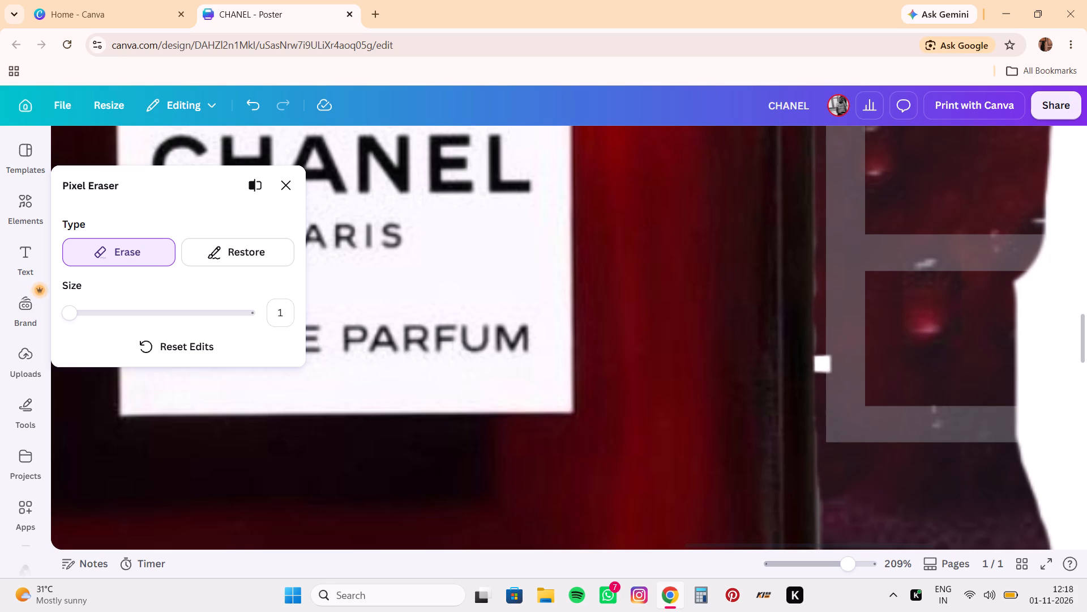
drag(822, 358, 826, 290)
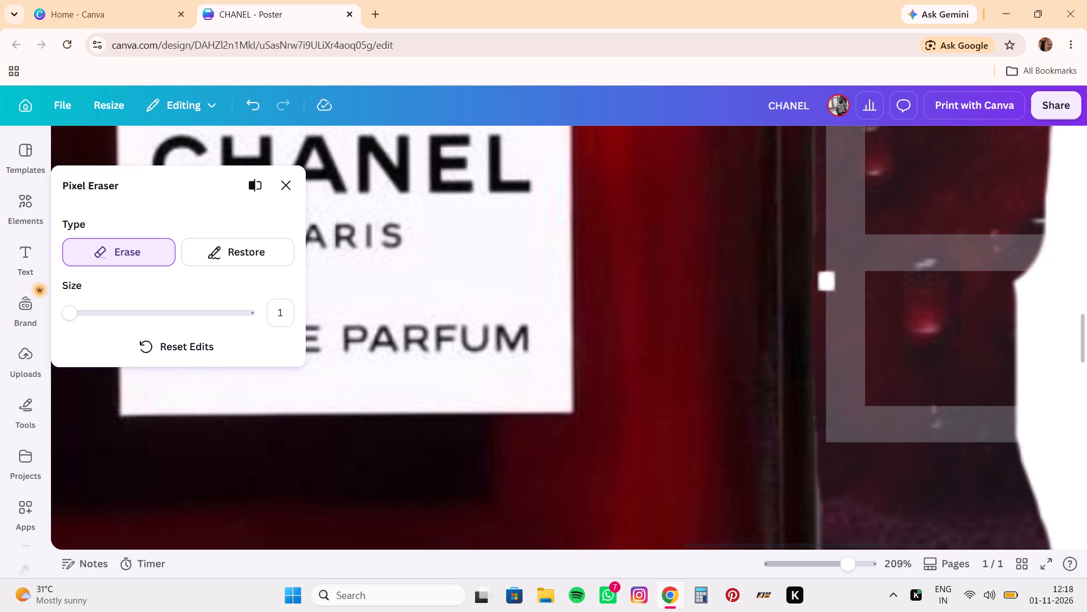
drag(826, 290, 828, 403)
Continue erasing the fringe along the bottle's right outer edge, below the label.
scroll(828, 403, down, 2)
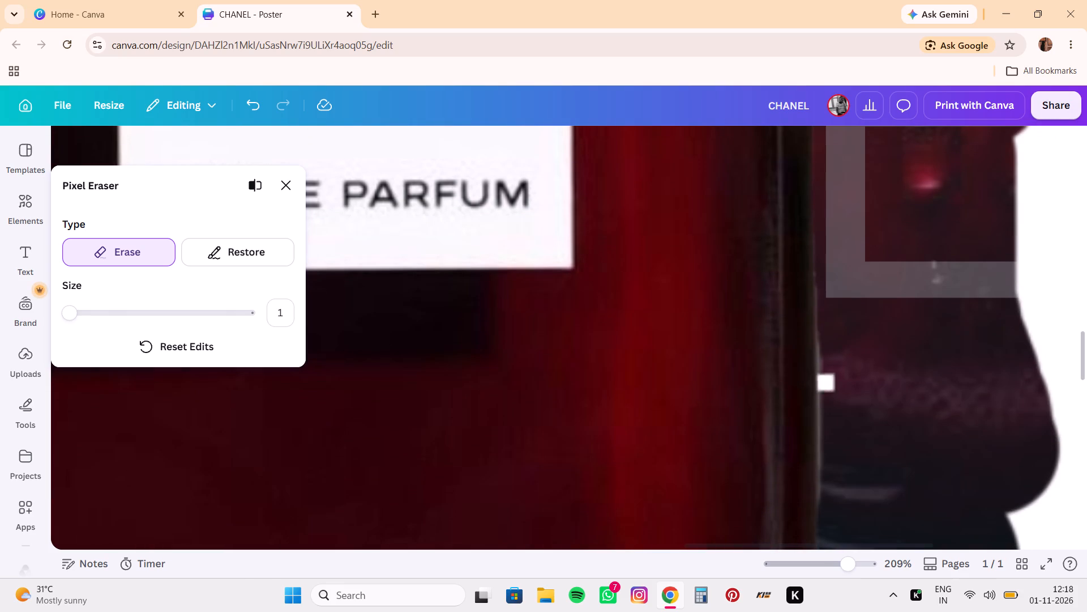
drag(824, 296, 822, 356)
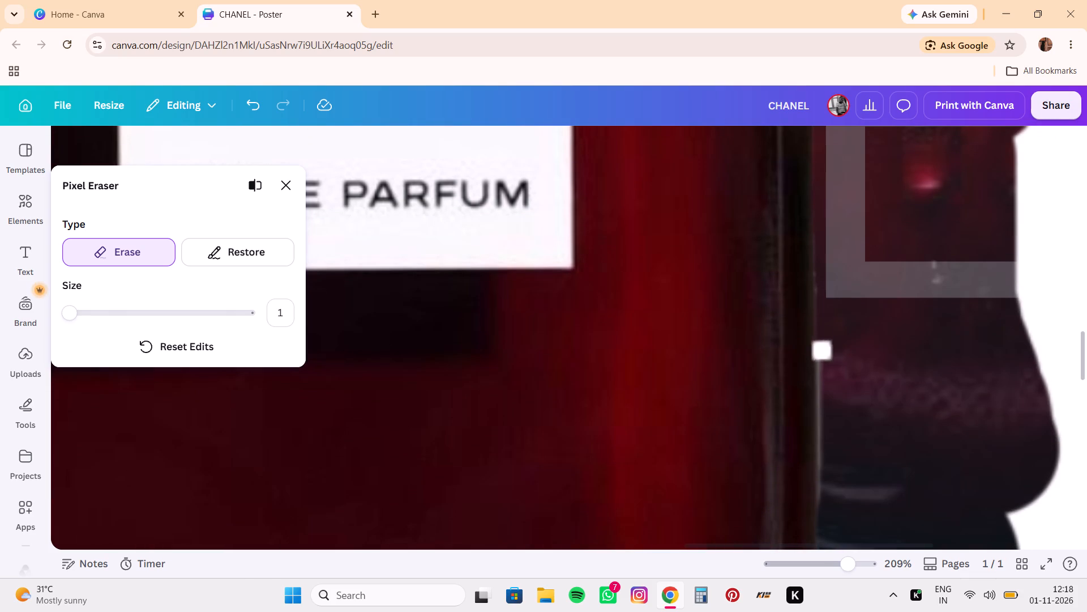
drag(822, 356, 828, 490)
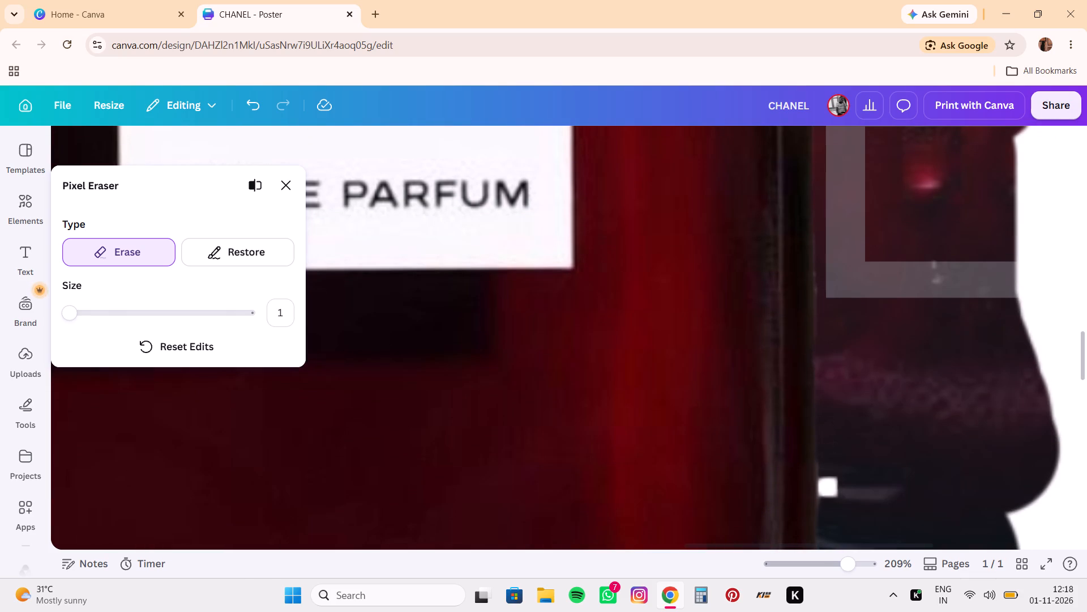
drag(828, 490, 827, 501)
Set the eraser size to 37 and erase the white backdrop below the bottle, over the CHANEL Paris text.
scroll(827, 501, down, 3)
scroll(827, 501, up, 1)
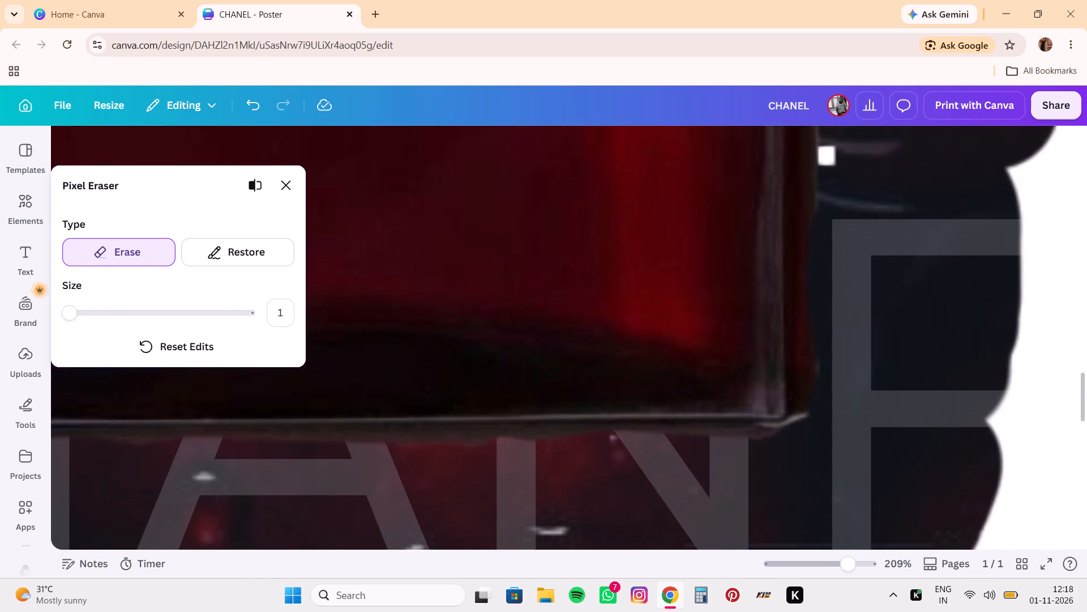
scroll(827, 501, up, 6)
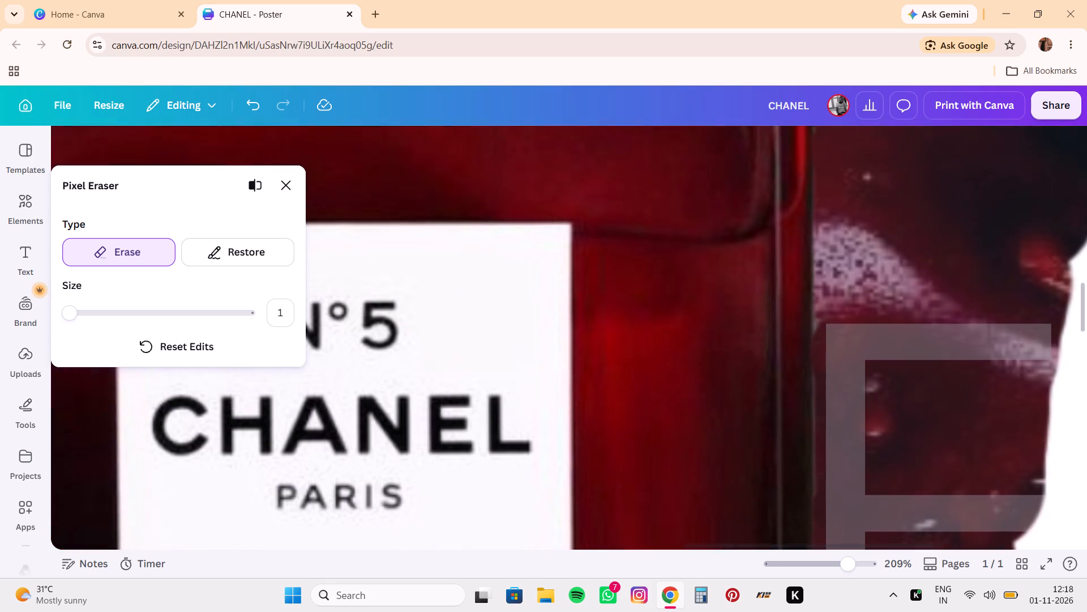
scroll(827, 501, up, 2)
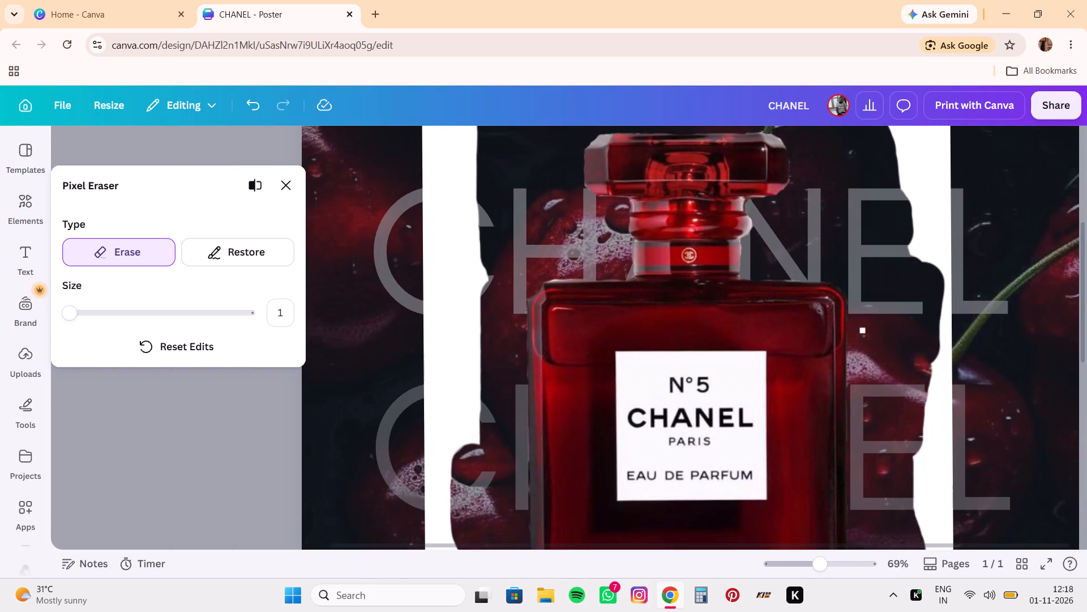
scroll(915, 374, down, 4)
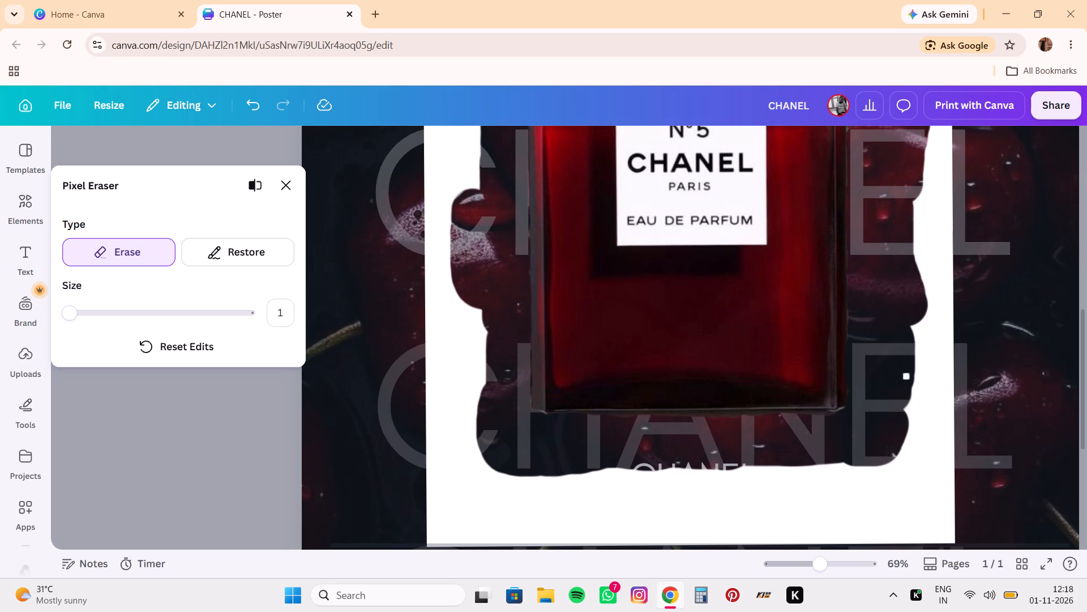
click(134, 317)
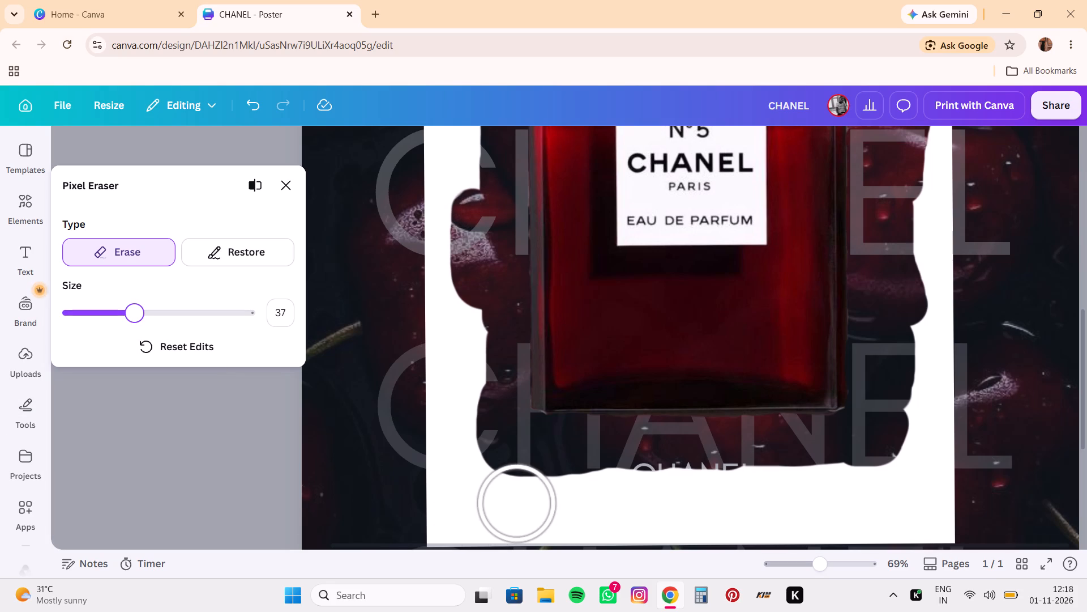
drag(506, 501, 683, 547)
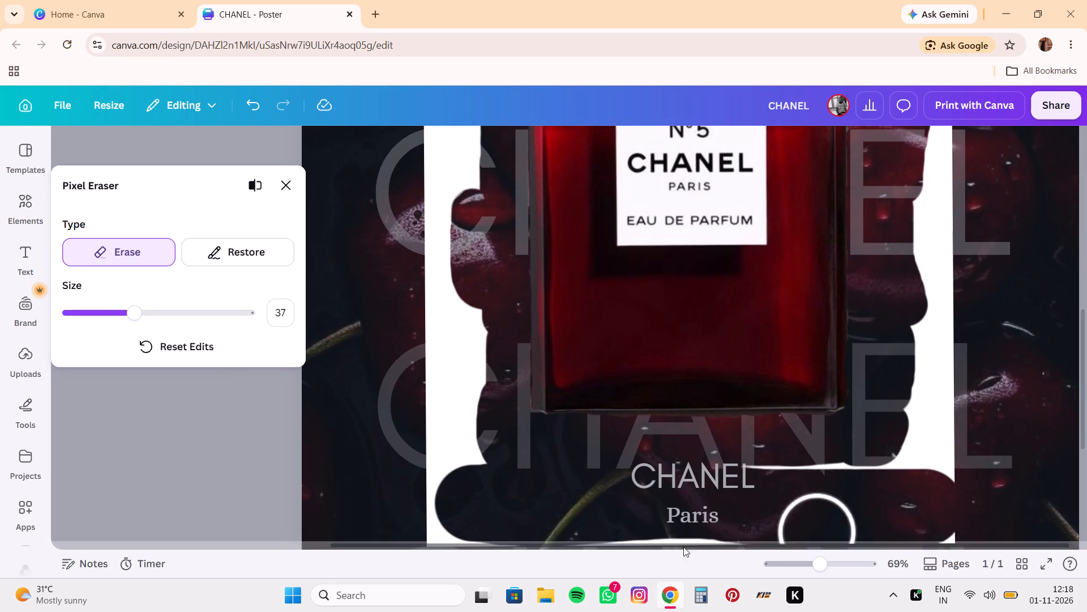
Erase the white backdrop to the right of the bottle, from its base up to above stopper height.
drag(683, 547, 924, 377)
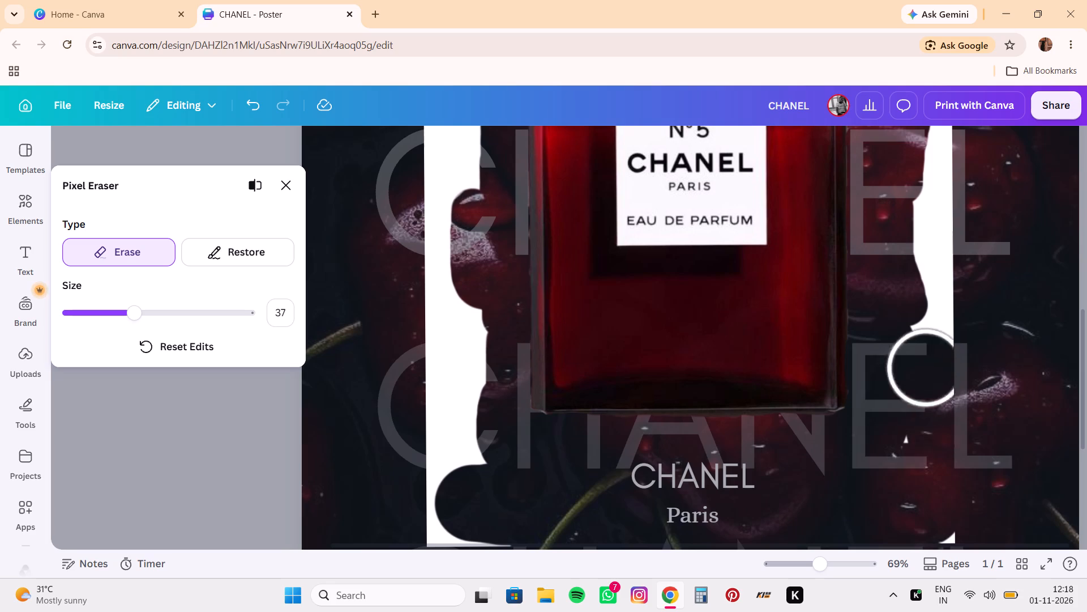
drag(924, 377, 935, 215)
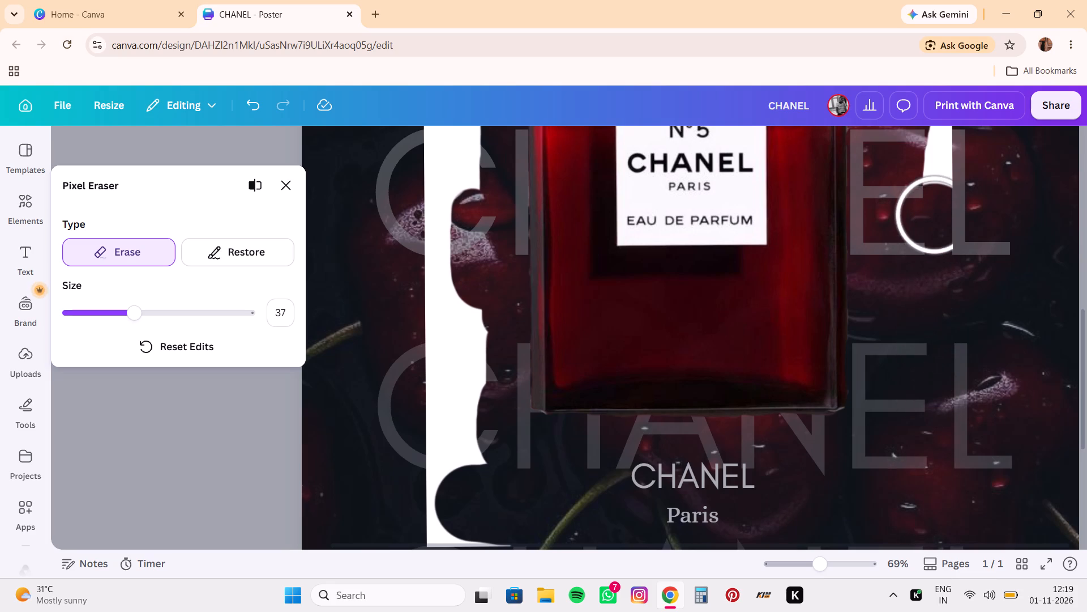
scroll(943, 181, up, 3)
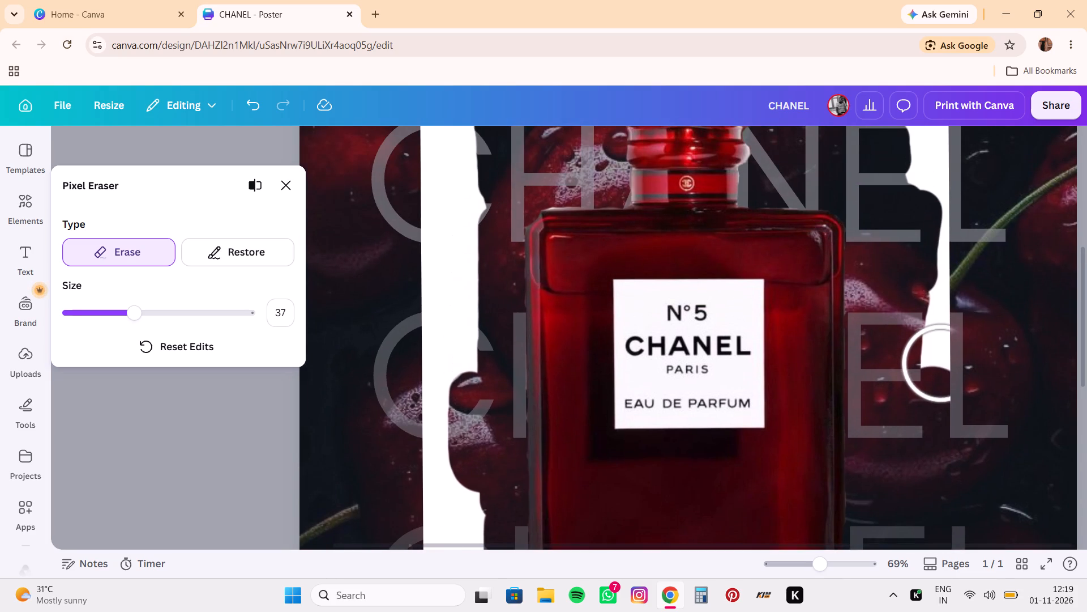
drag(947, 225, 925, 203)
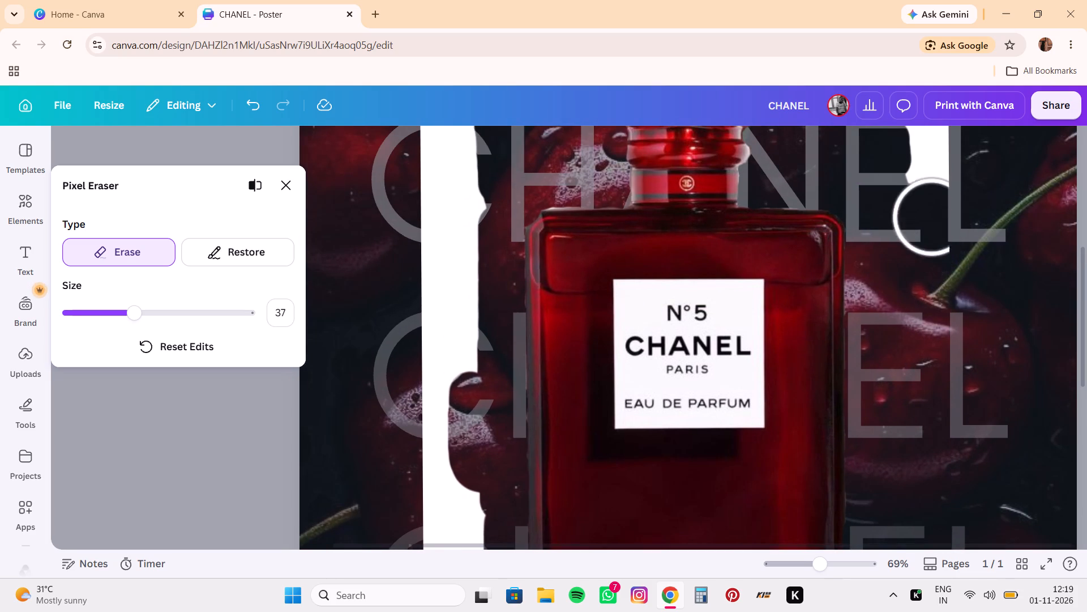
drag(925, 203, 920, 170)
scroll(920, 170, up, 2)
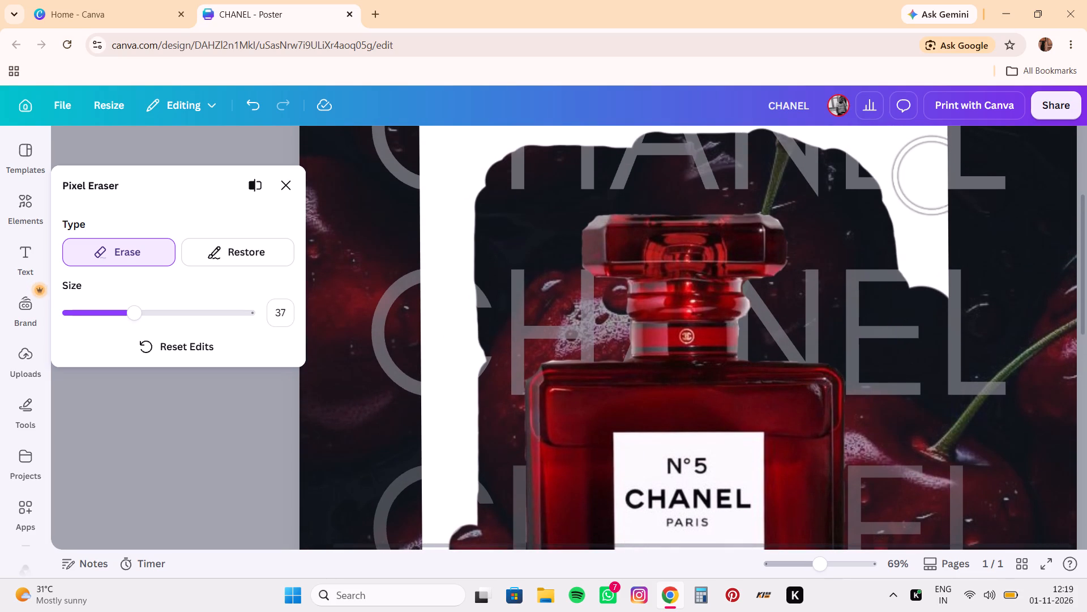
click(931, 187)
click(930, 267)
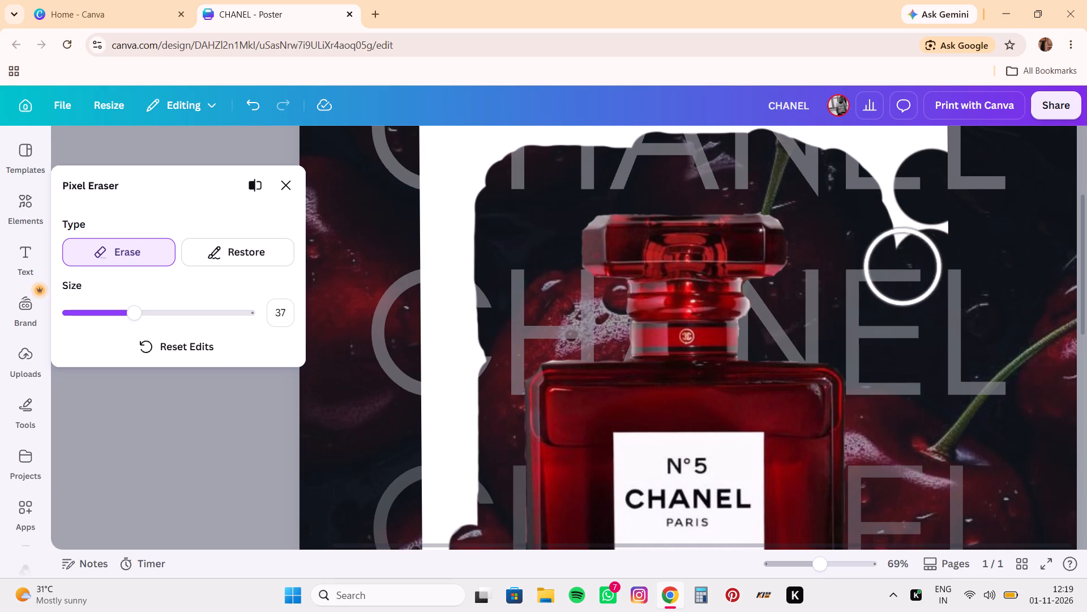
drag(903, 219, 910, 206)
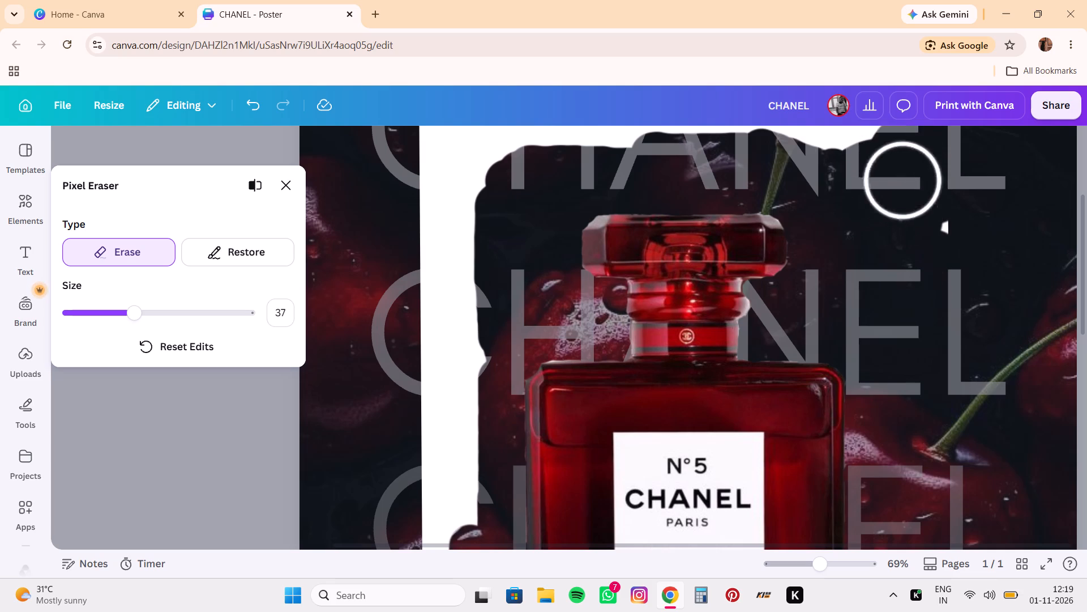
Erase the white backdrop above the bottle's stopper, working across to the backdrop's upper-left corner.
drag(910, 206, 787, 124)
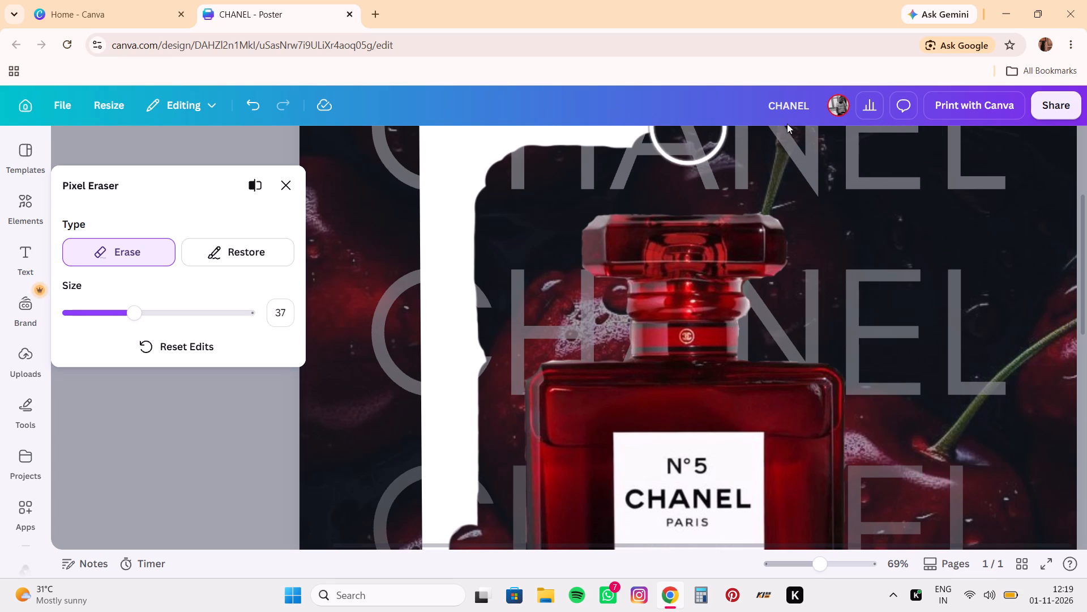
drag(787, 124, 585, 131)
drag(585, 131, 531, 132)
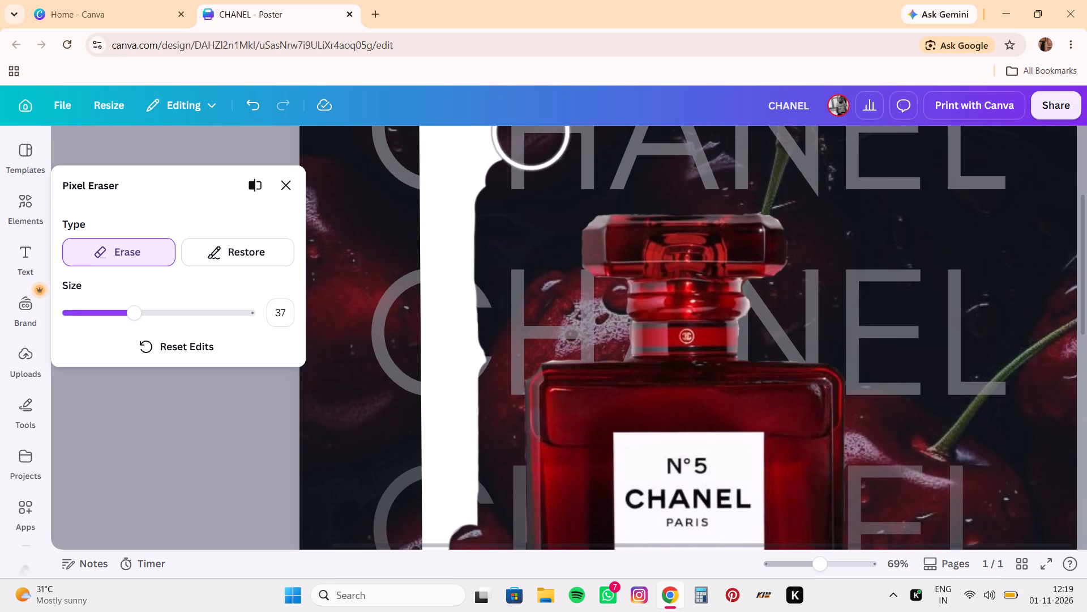
Erase the white backdrop to the left of the bottle, from stopper height down to the lower-left corner beneath the base.
drag(531, 132, 440, 326)
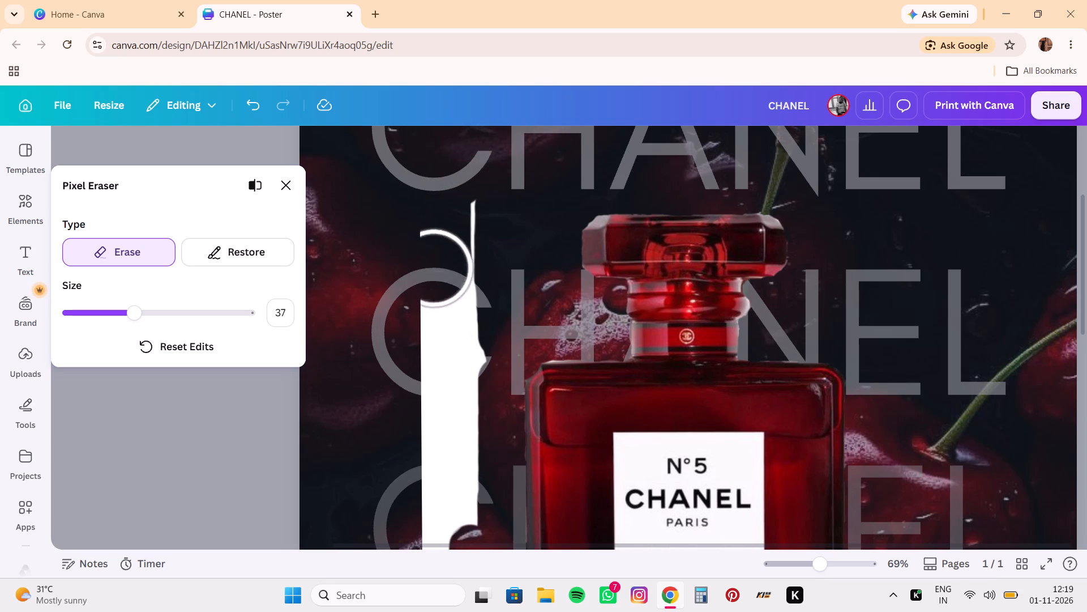
drag(440, 326, 436, 517)
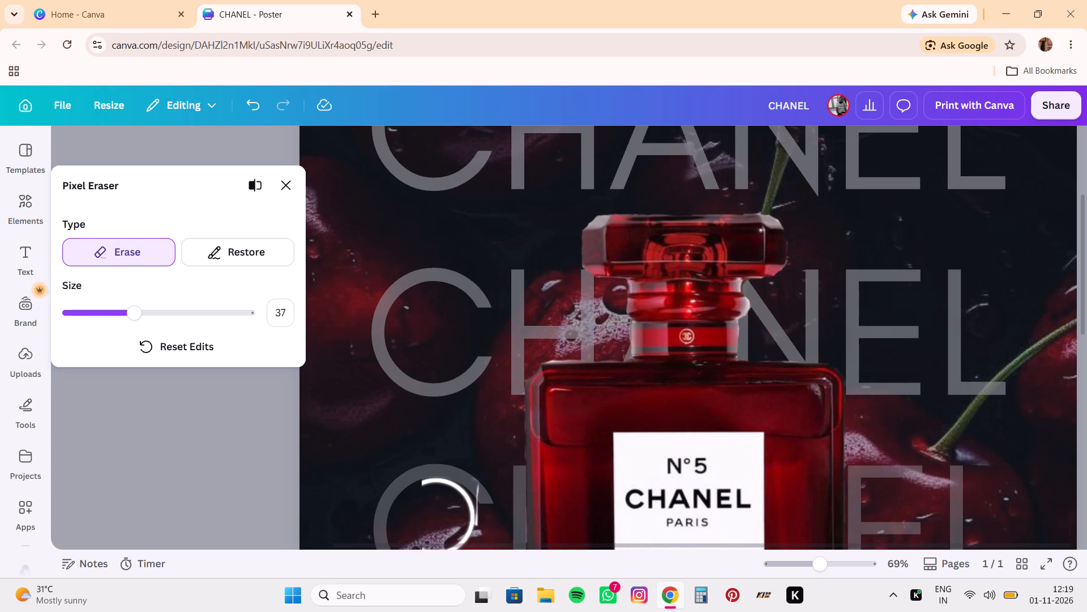
scroll(436, 517, down, 3)
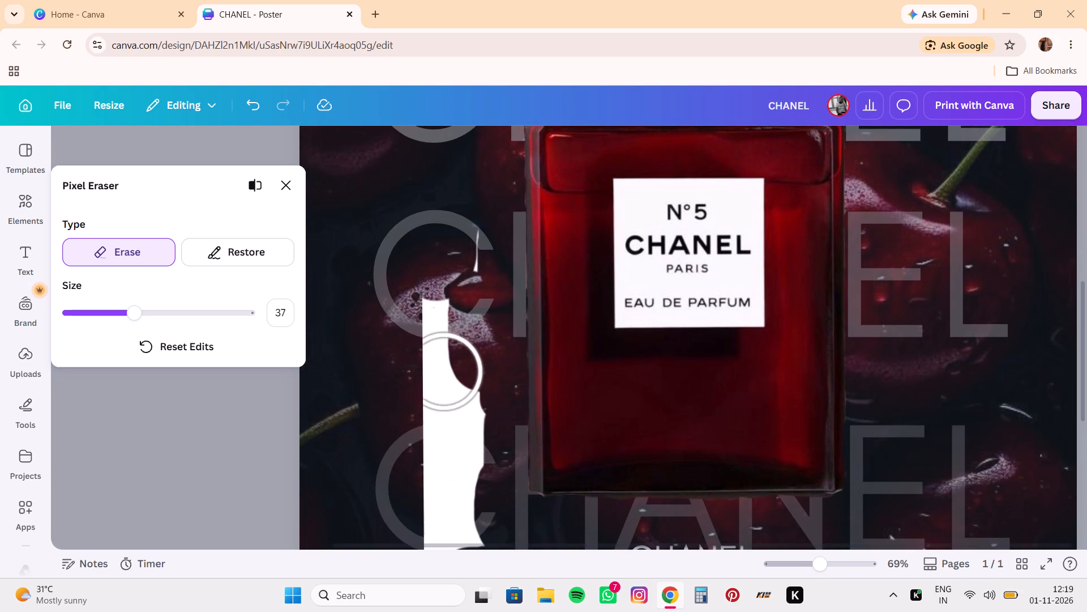
drag(458, 258, 455, 469)
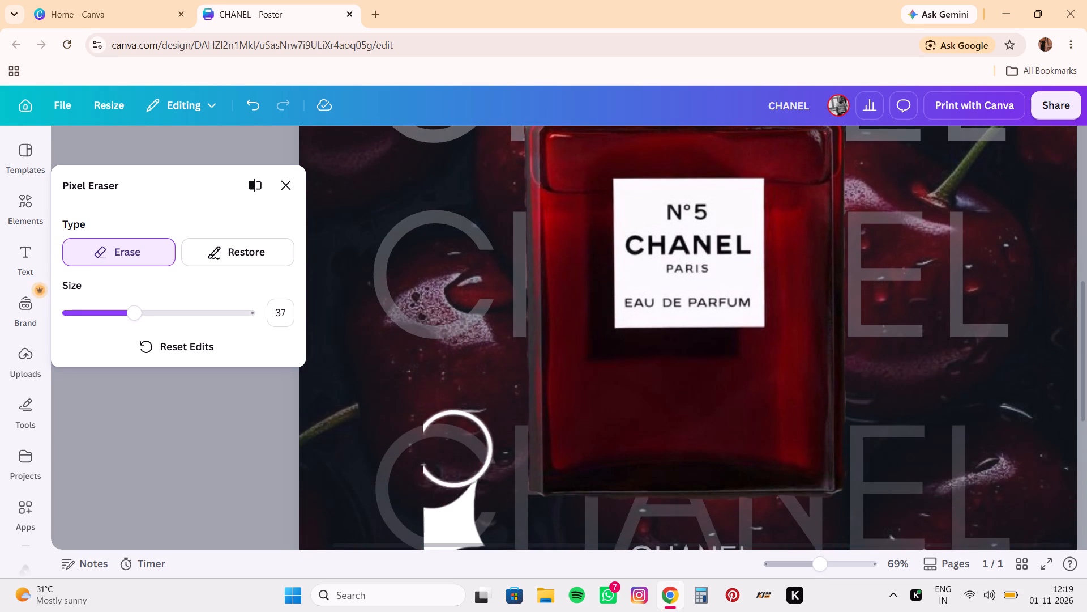
drag(455, 469, 453, 535)
scroll(453, 535, down, 3)
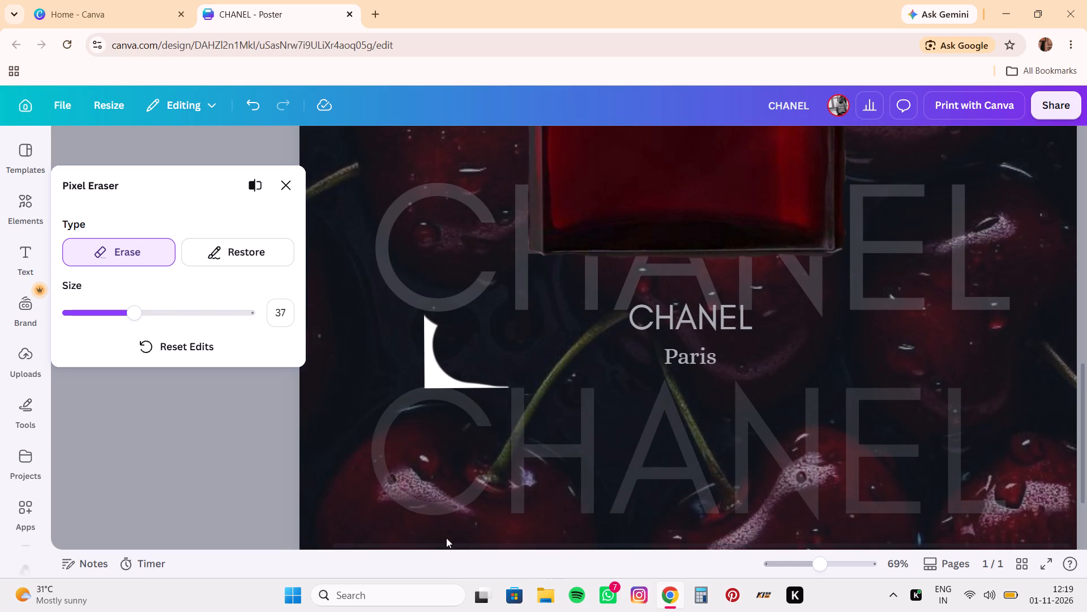
drag(439, 335, 528, 392)
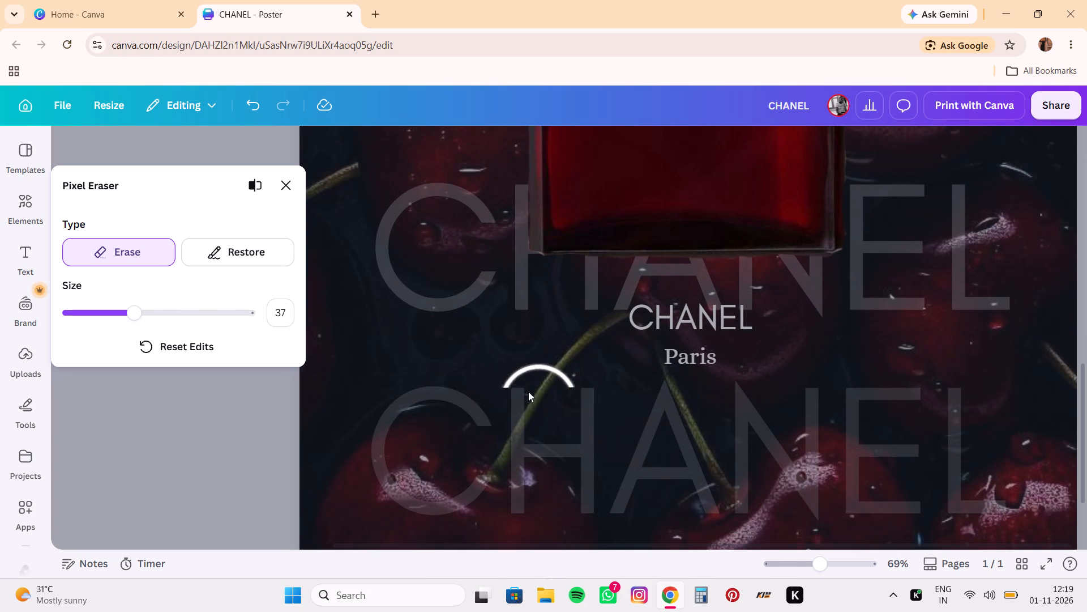
drag(528, 392, 461, 202)
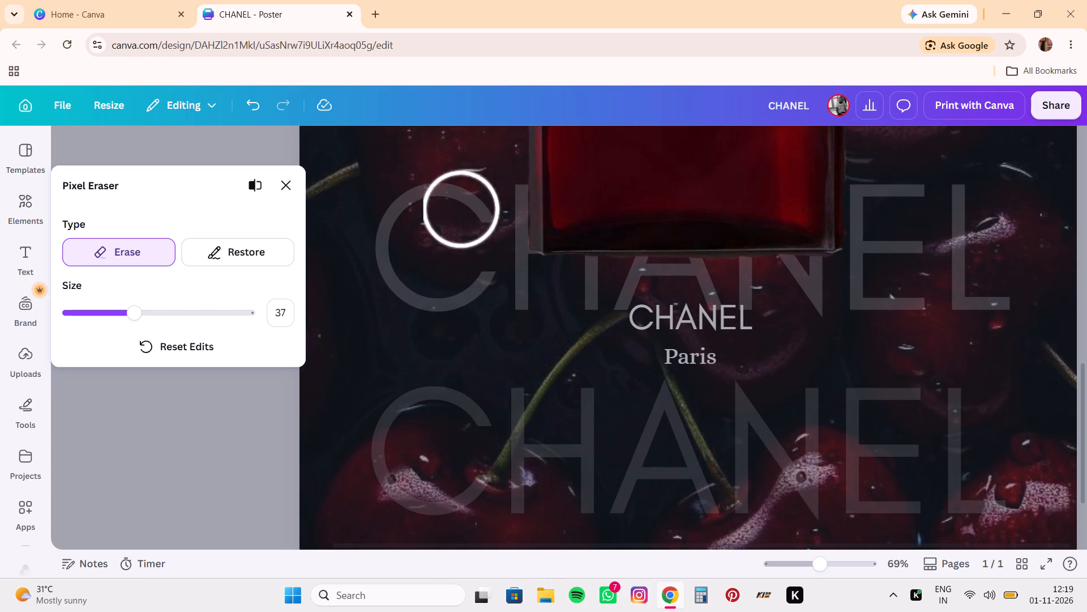
drag(461, 202, 780, 431)
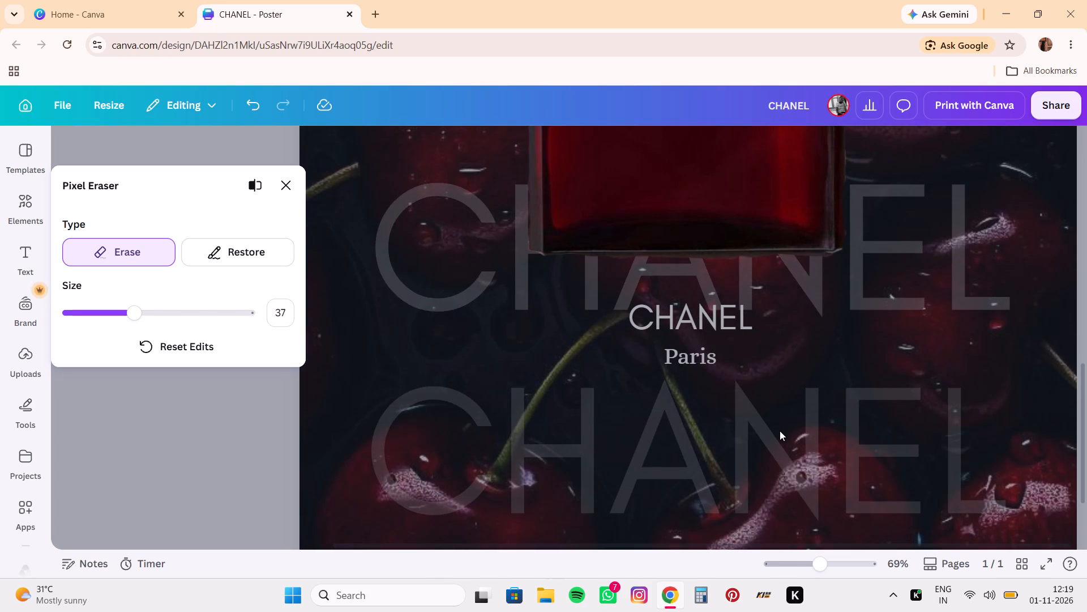
Erase the remaining white strip along the backdrop's top edge above the stopper, then close the Pixel Eraser.
scroll(780, 431, up, 6)
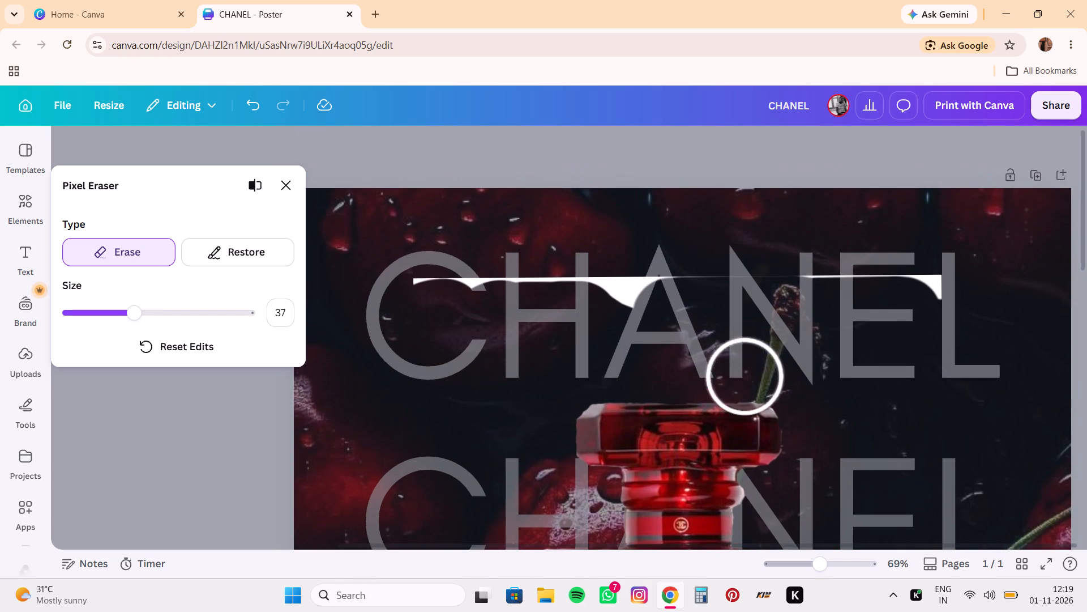
drag(442, 285, 558, 288)
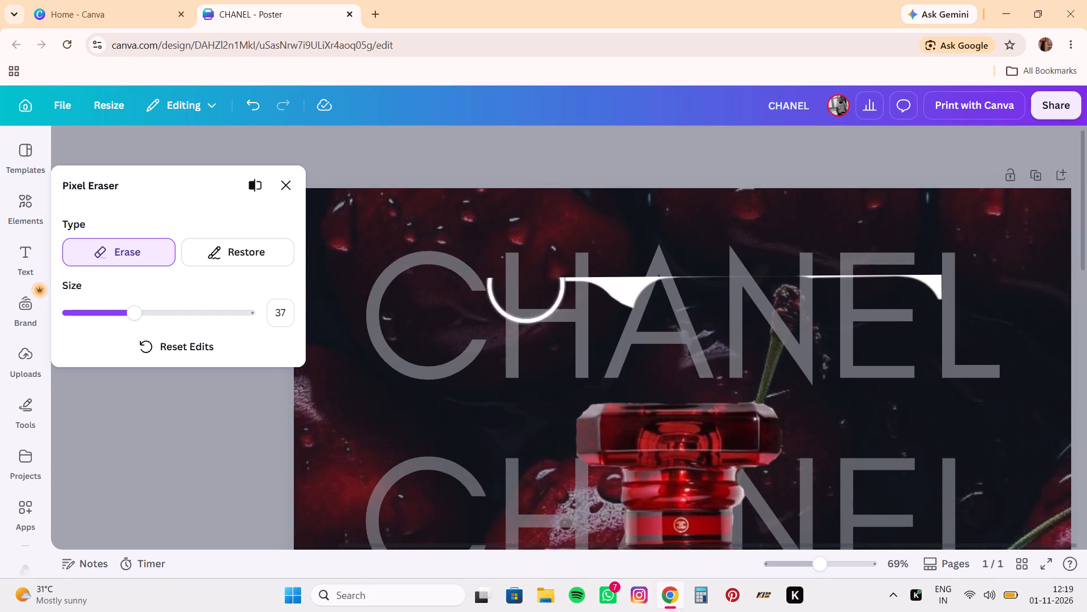
drag(558, 288, 921, 305)
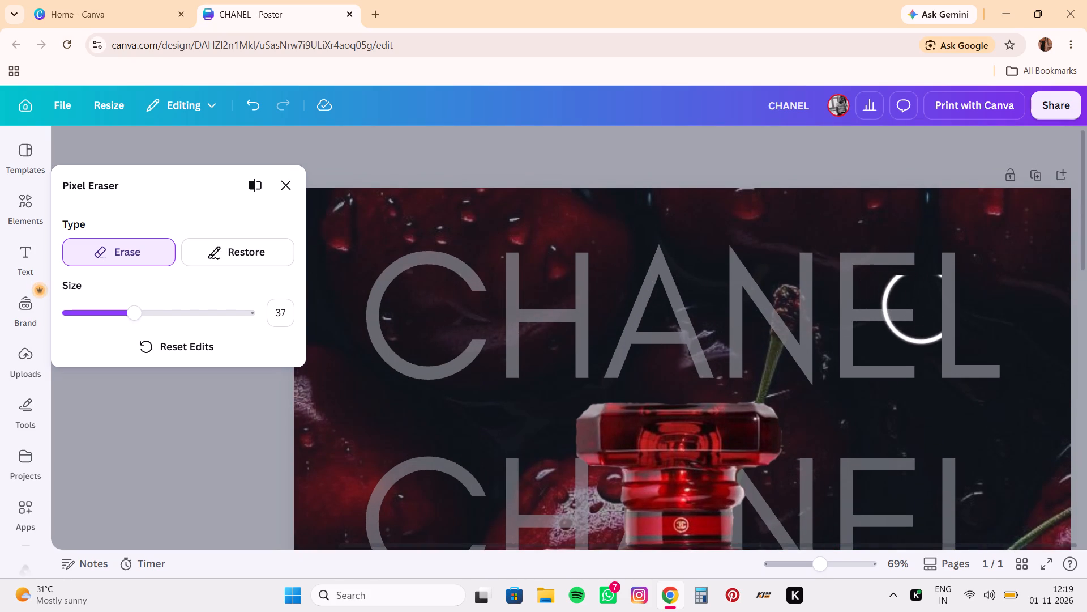
scroll(921, 305, down, 2)
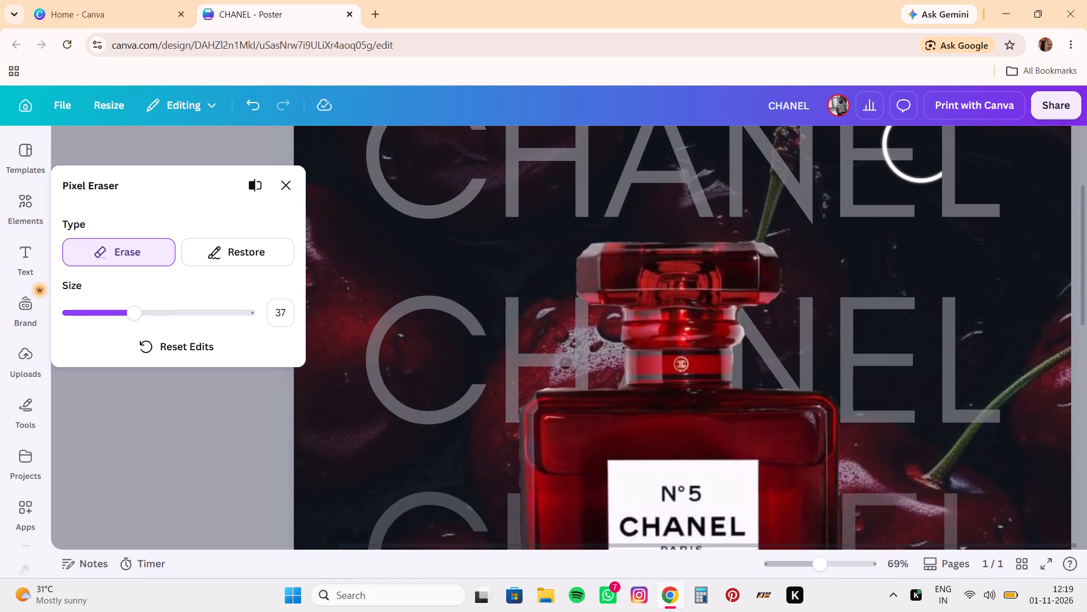
scroll(921, 305, down, 3)
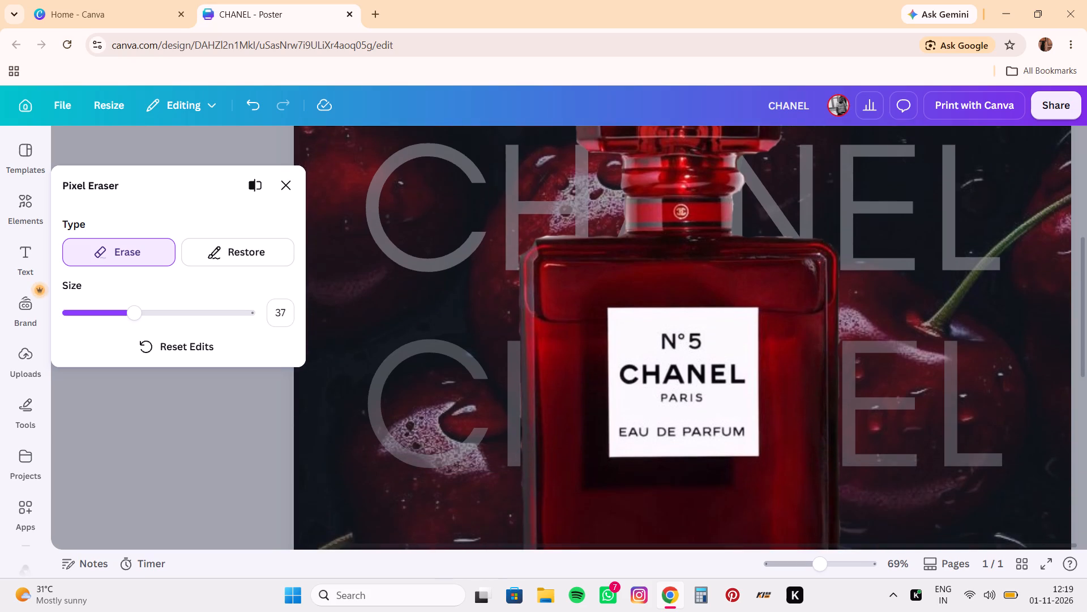
scroll(921, 305, down, 4)
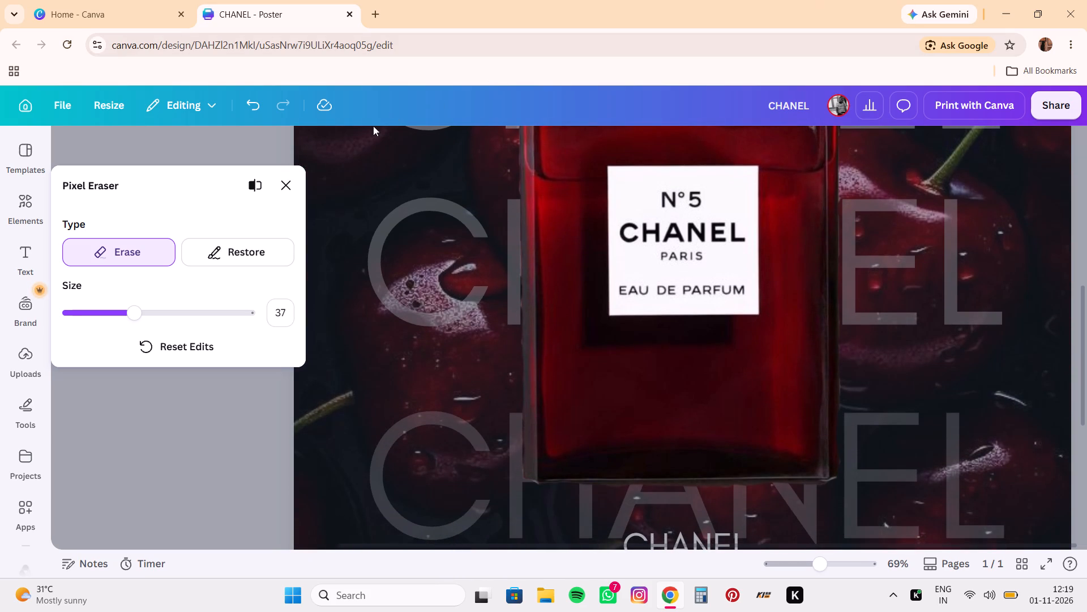
click(285, 184)
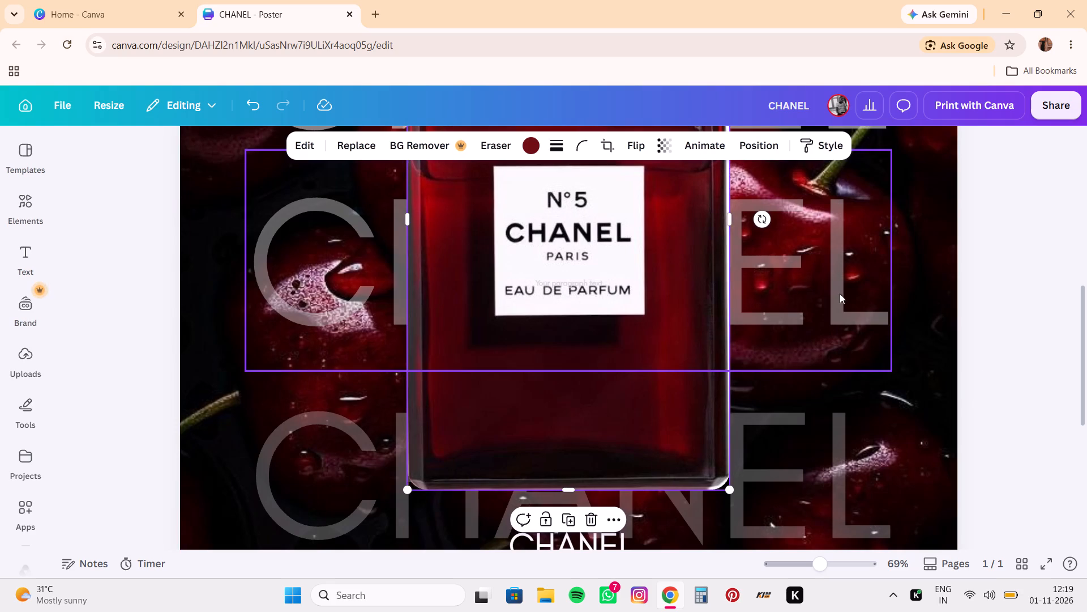
drag(831, 272, 826, 288)
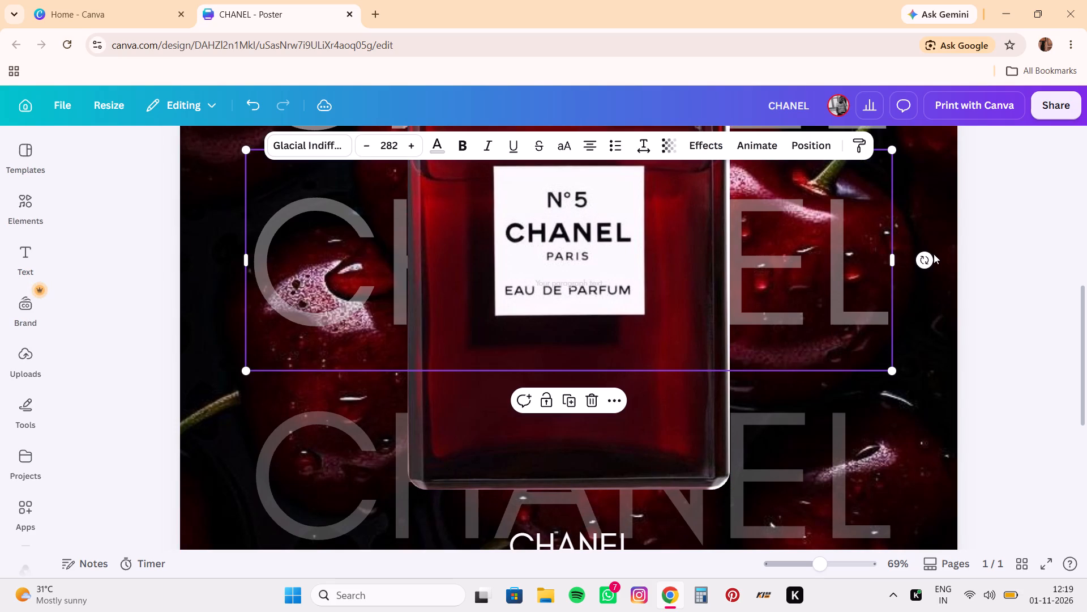
click(1016, 243)
Reopen the bottle image in the Pixel Eraser at size 20 and erase leftover white traces beside and below the bottle.
click(795, 562)
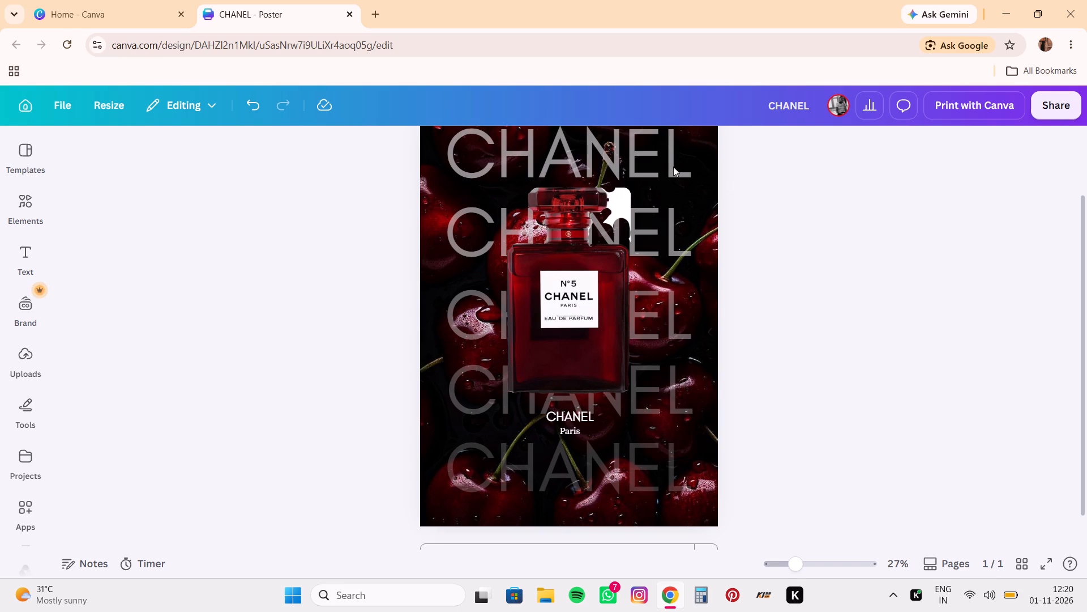
click(589, 233)
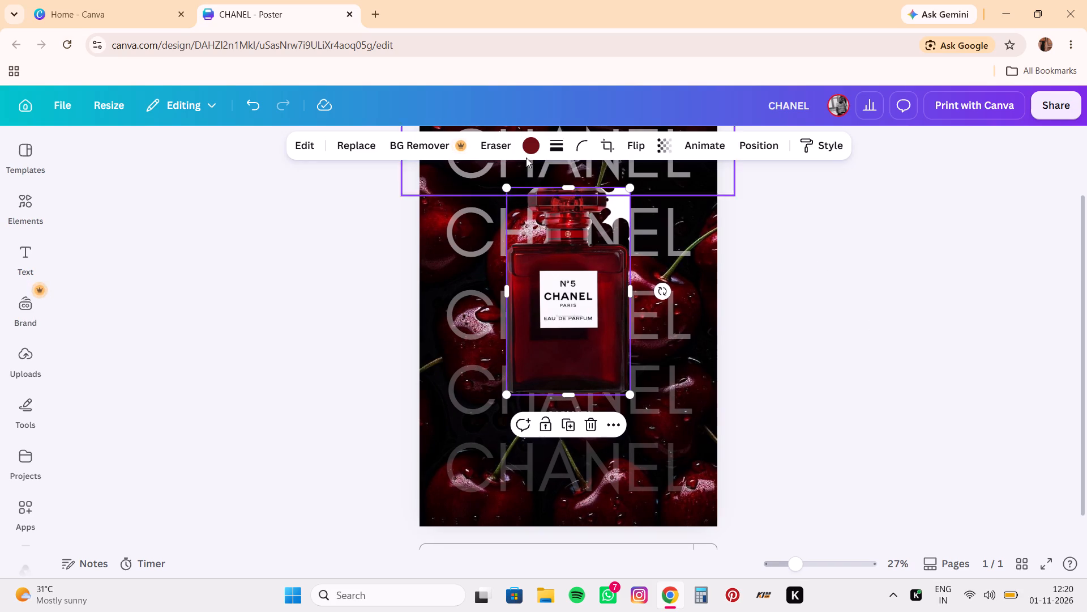
click(488, 150)
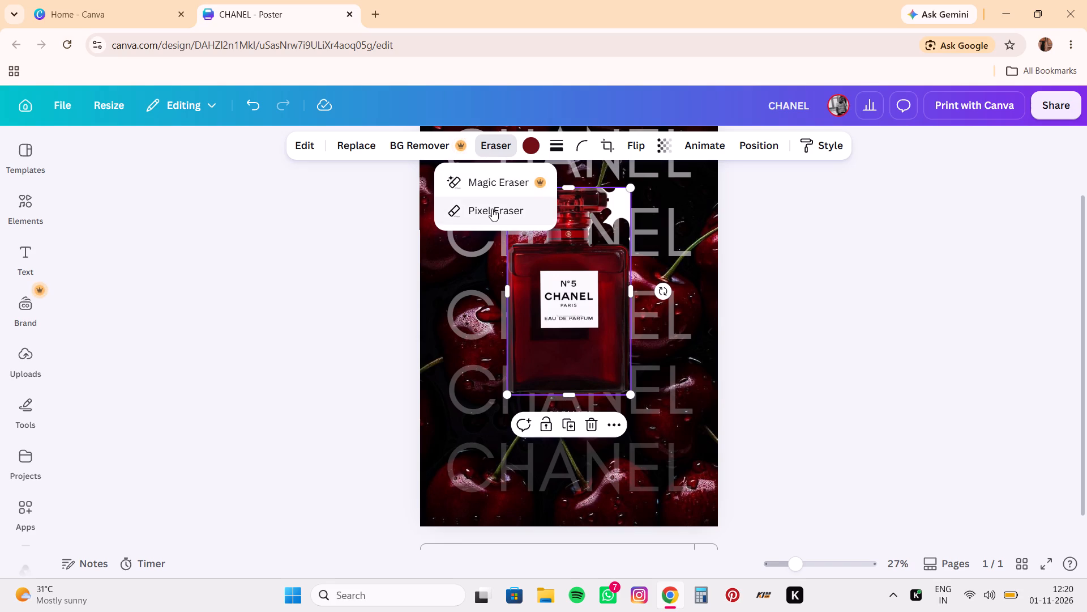
click(492, 209)
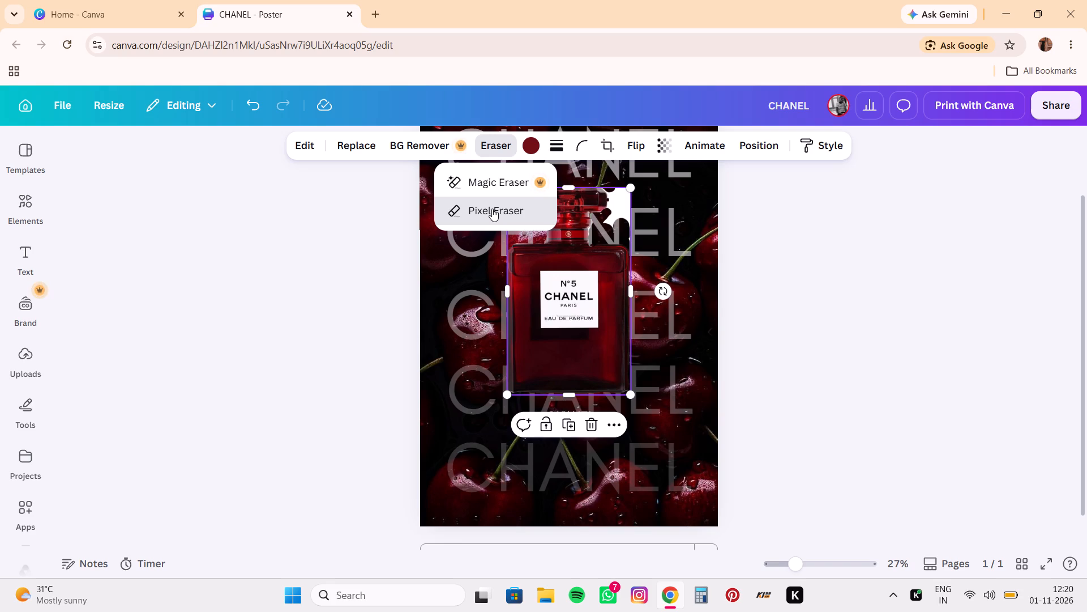
click(492, 209)
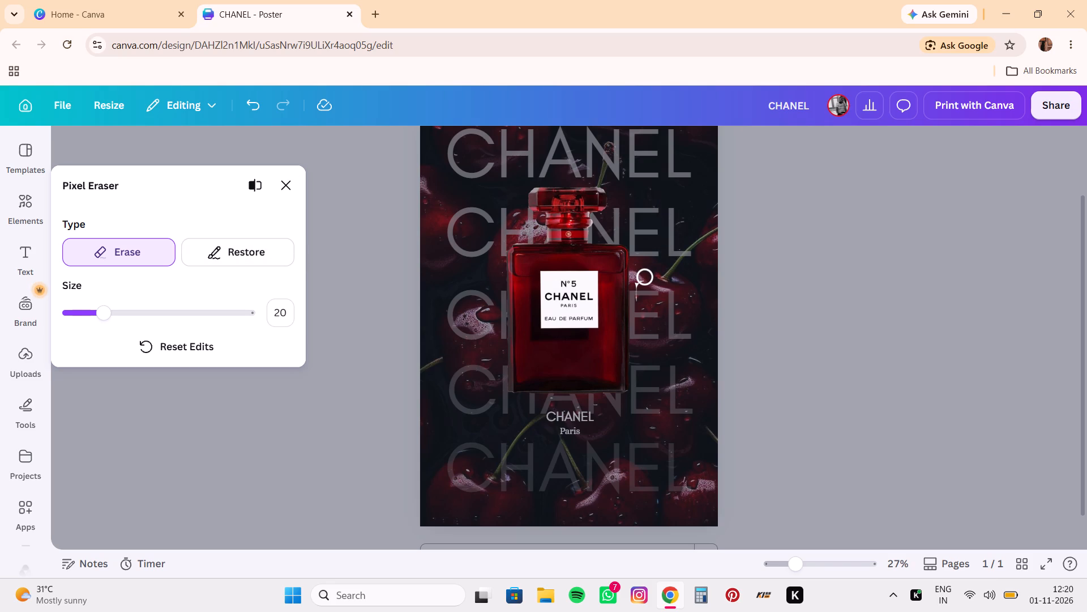
drag(645, 277, 657, 313)
drag(657, 313, 696, 342)
drag(594, 407, 602, 410)
drag(602, 410, 683, 441)
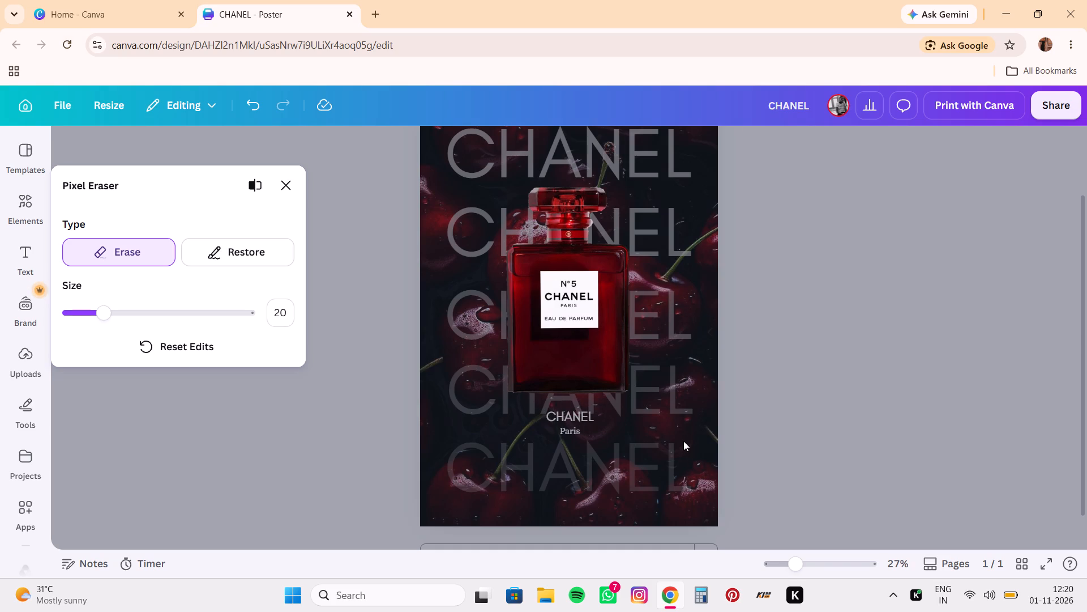
drag(683, 441, 682, 444)
click(288, 197)
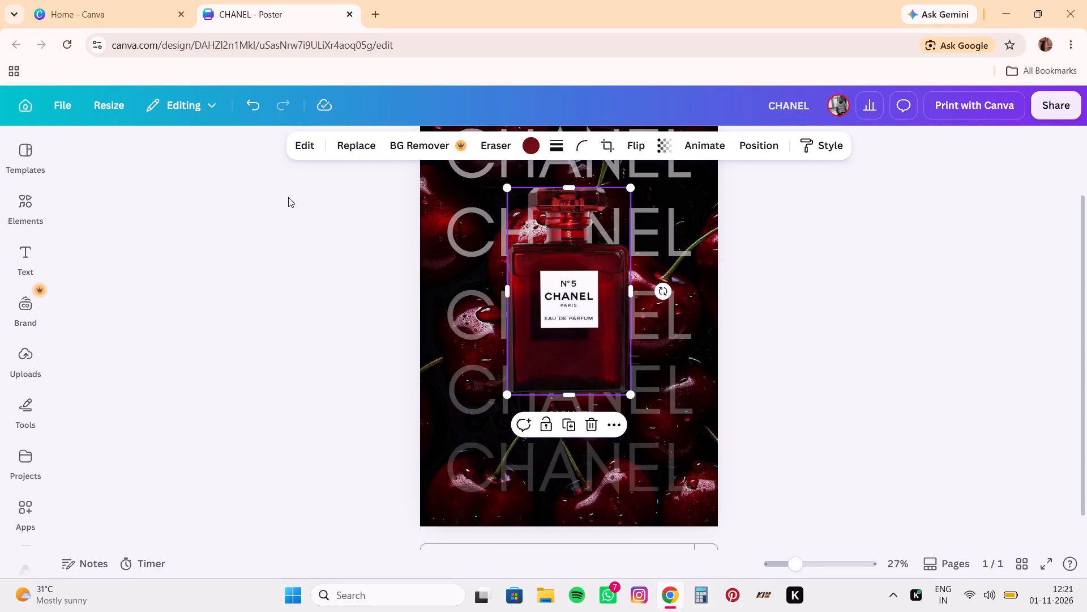
Deselect the bottle image and save the poster design.
click(288, 197)
key(ctrl+s)
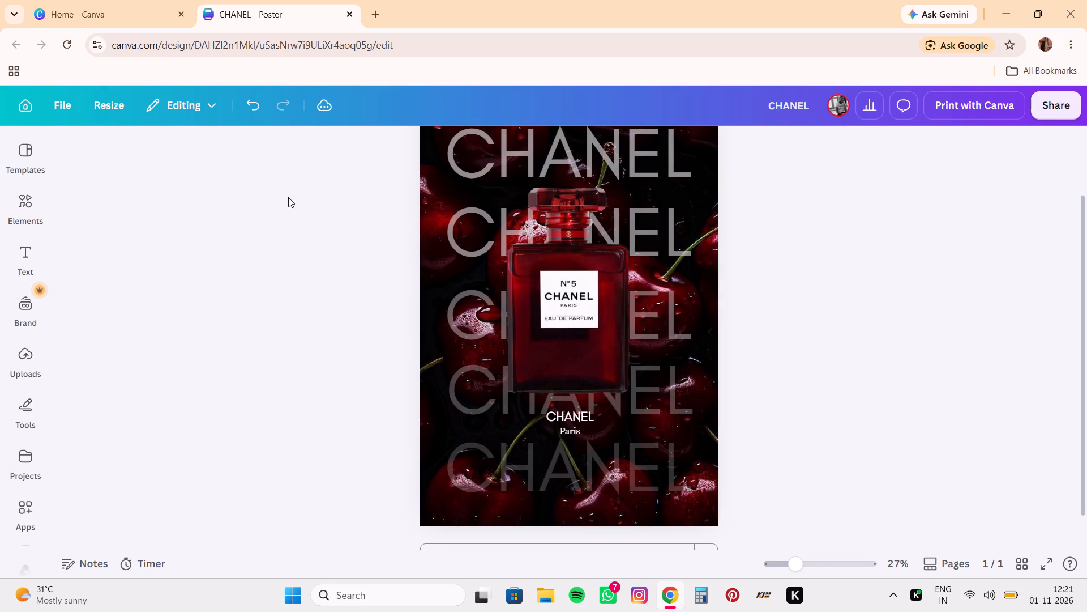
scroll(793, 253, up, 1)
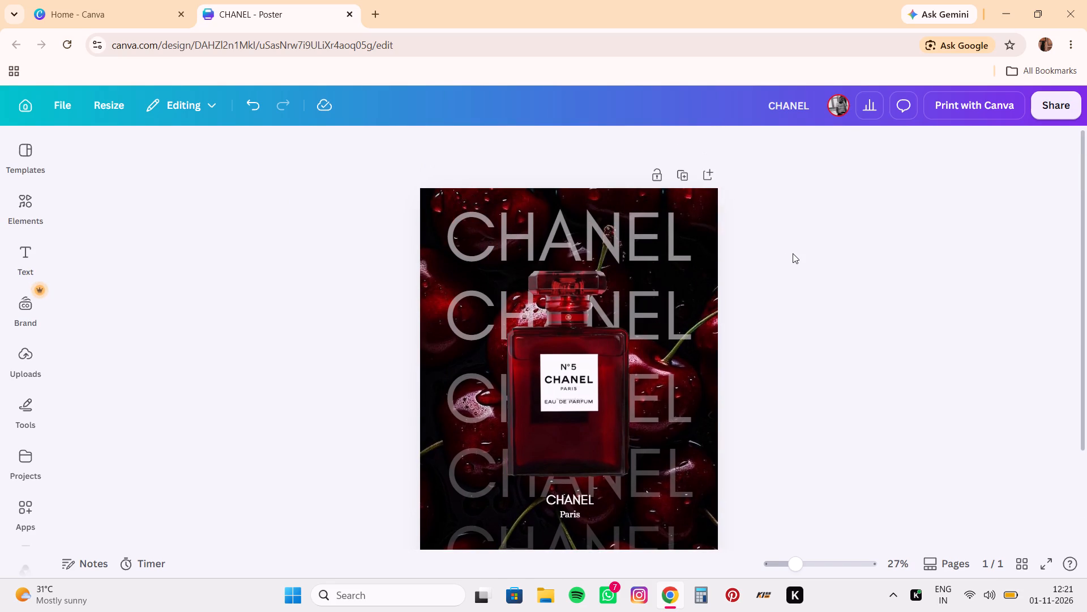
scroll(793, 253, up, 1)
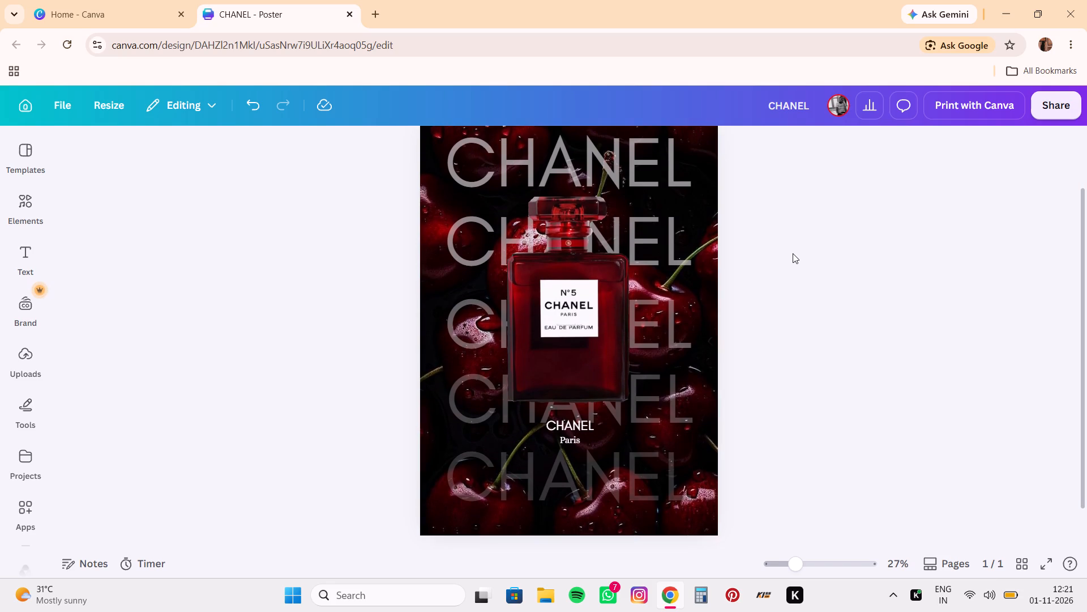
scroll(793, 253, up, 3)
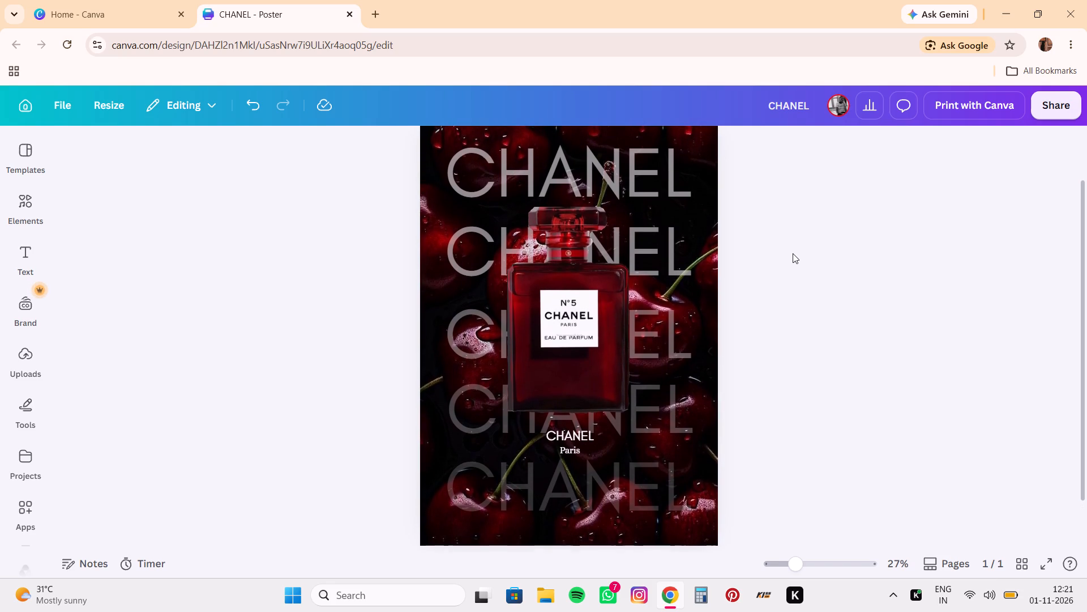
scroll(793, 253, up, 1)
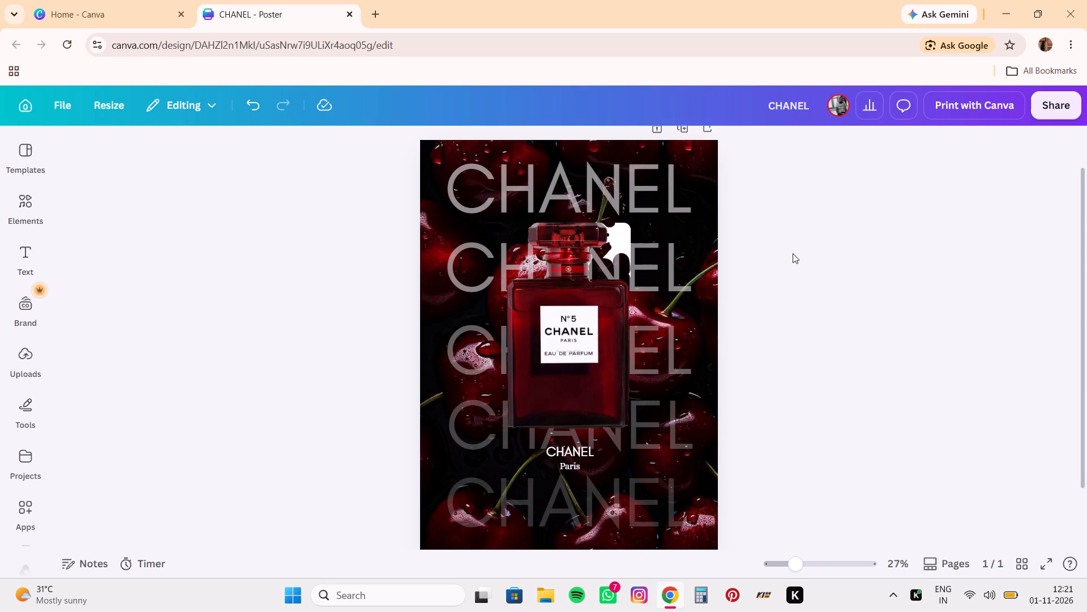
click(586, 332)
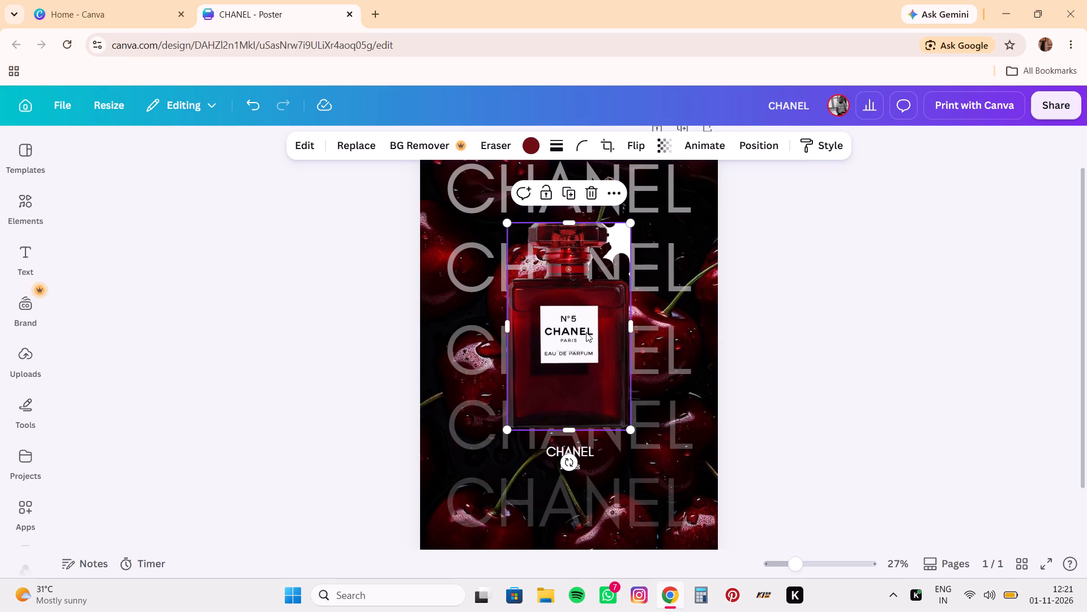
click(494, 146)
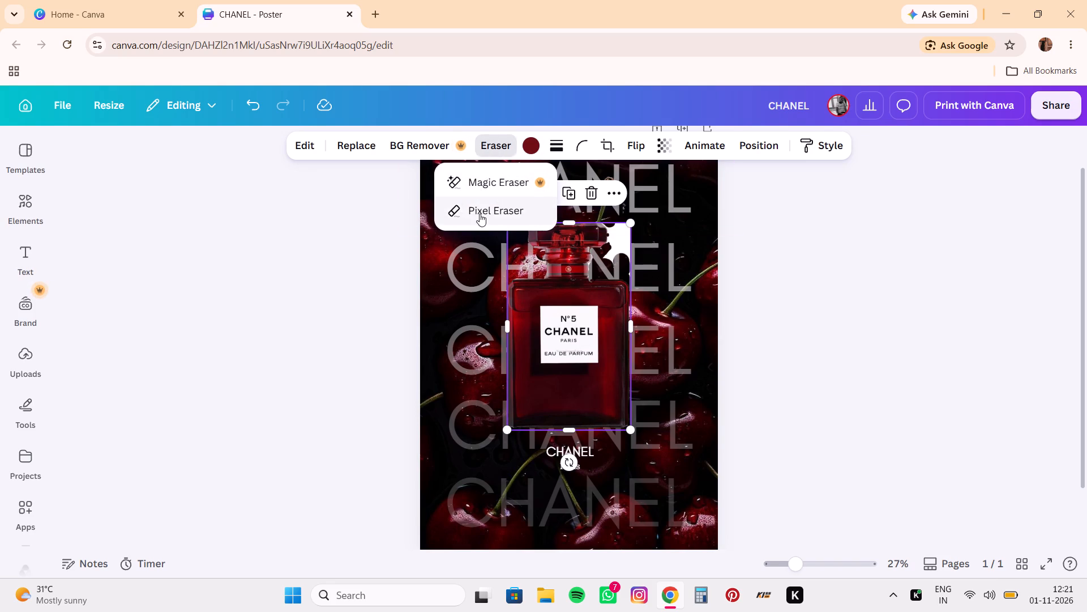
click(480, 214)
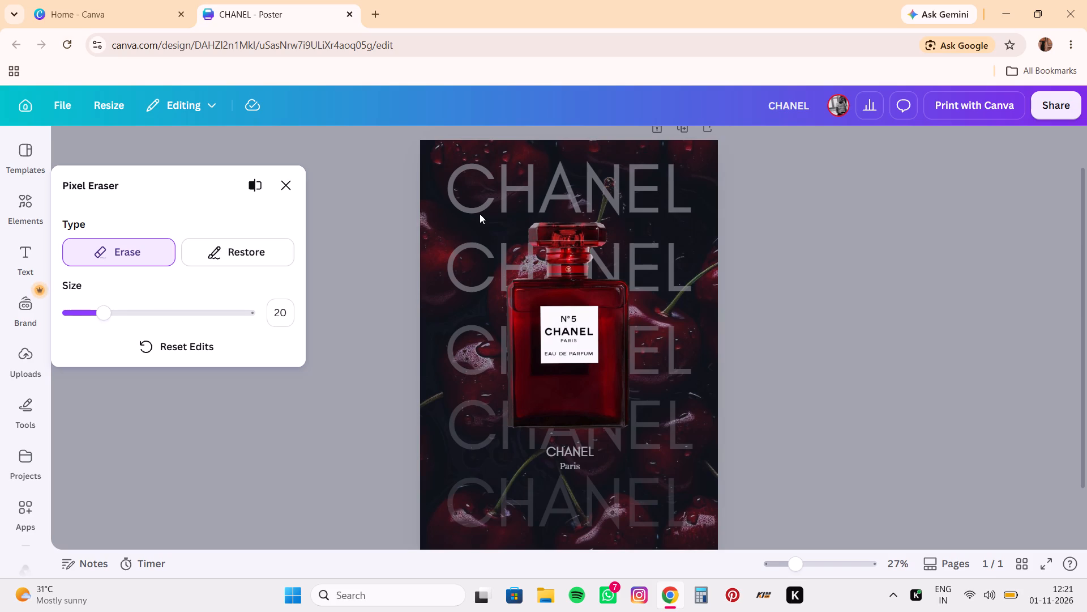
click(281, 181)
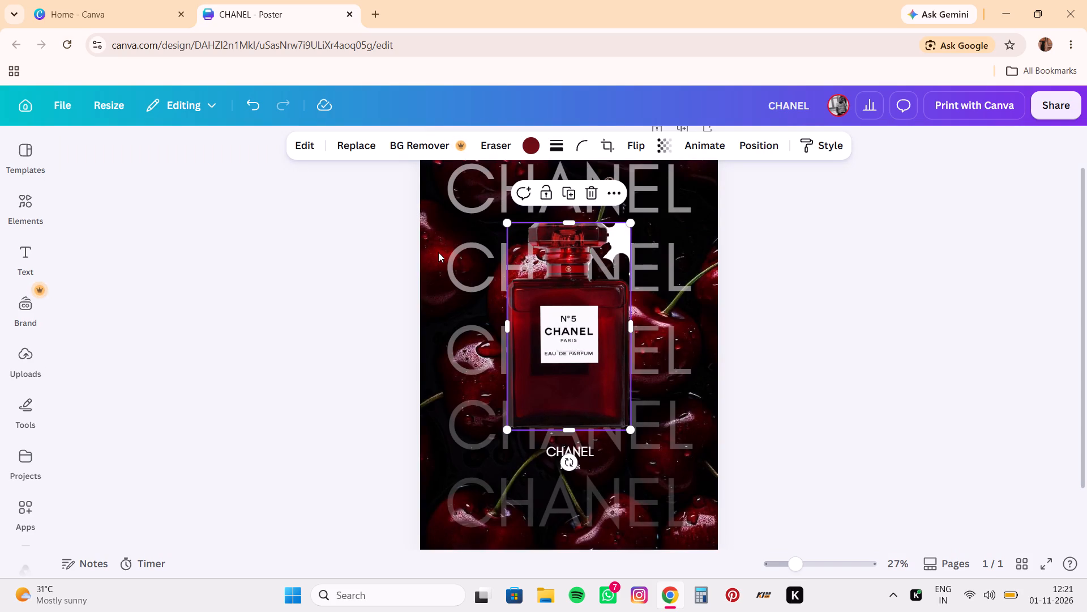
Reopen the bottle image in the Pixel Eraser at size 20, erase around the bottle's left side and base, and close the eraser.
click(542, 333)
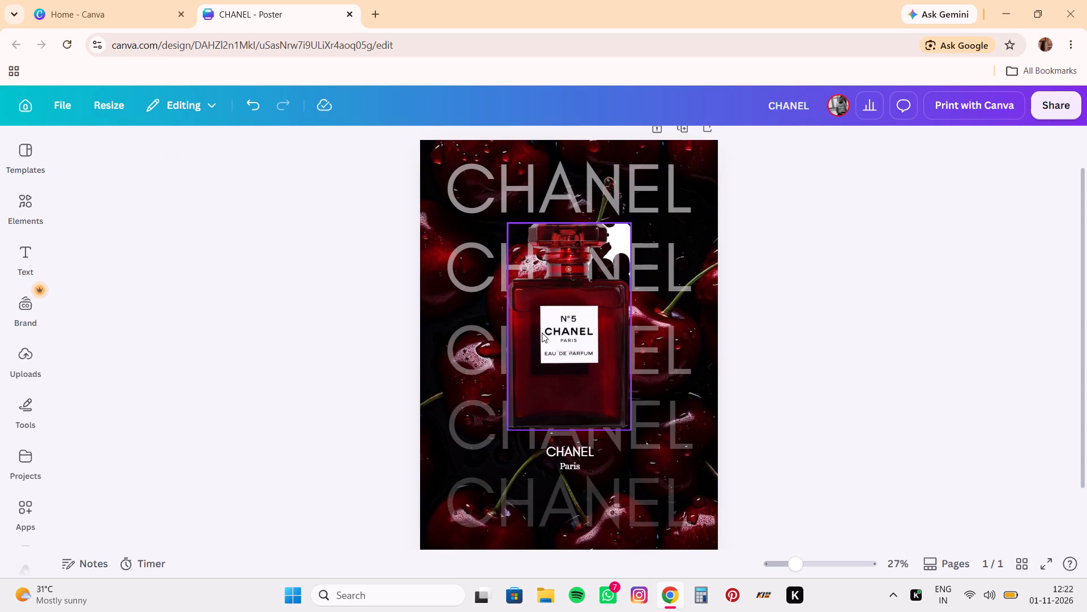
click(542, 333)
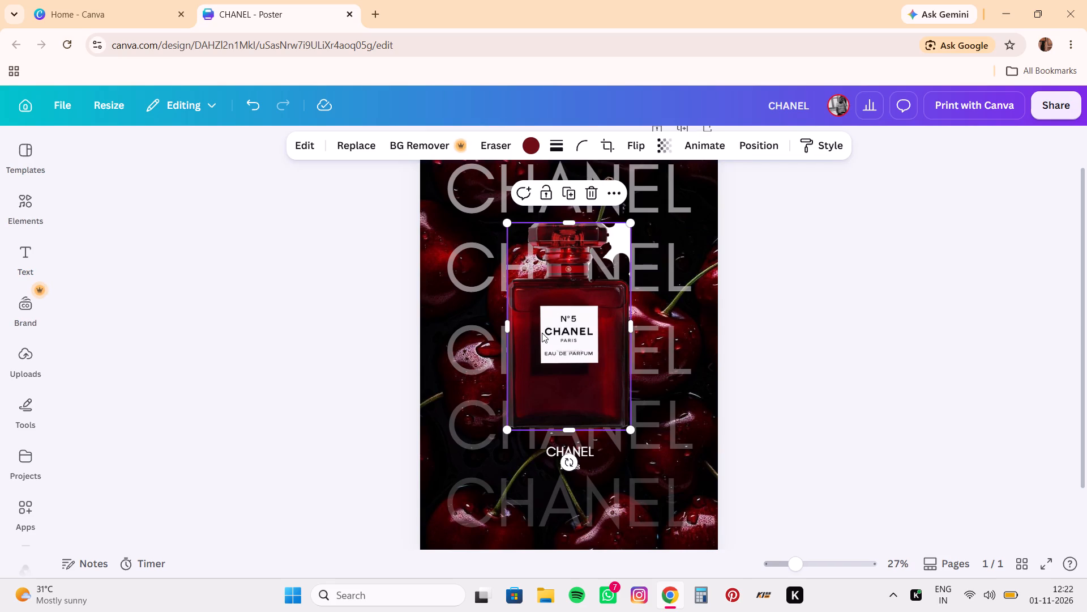
click(499, 134)
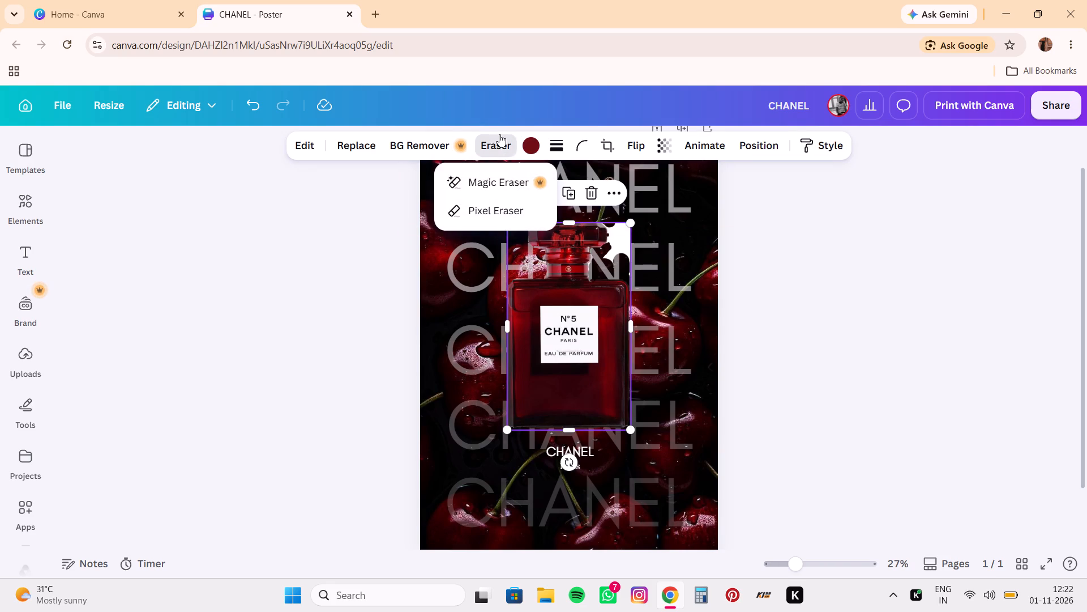
click(493, 209)
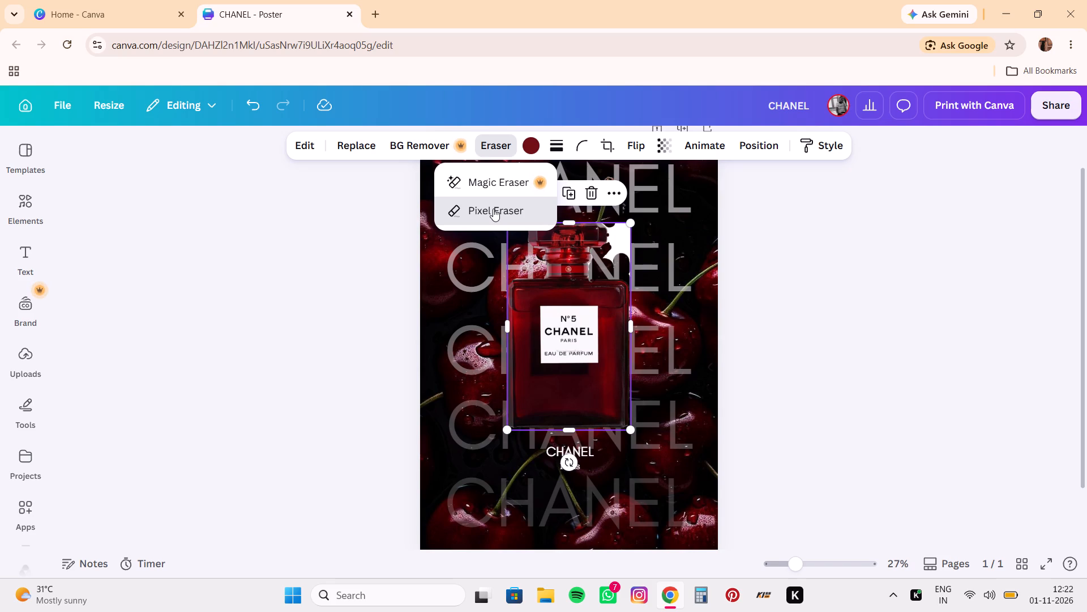
click(493, 209)
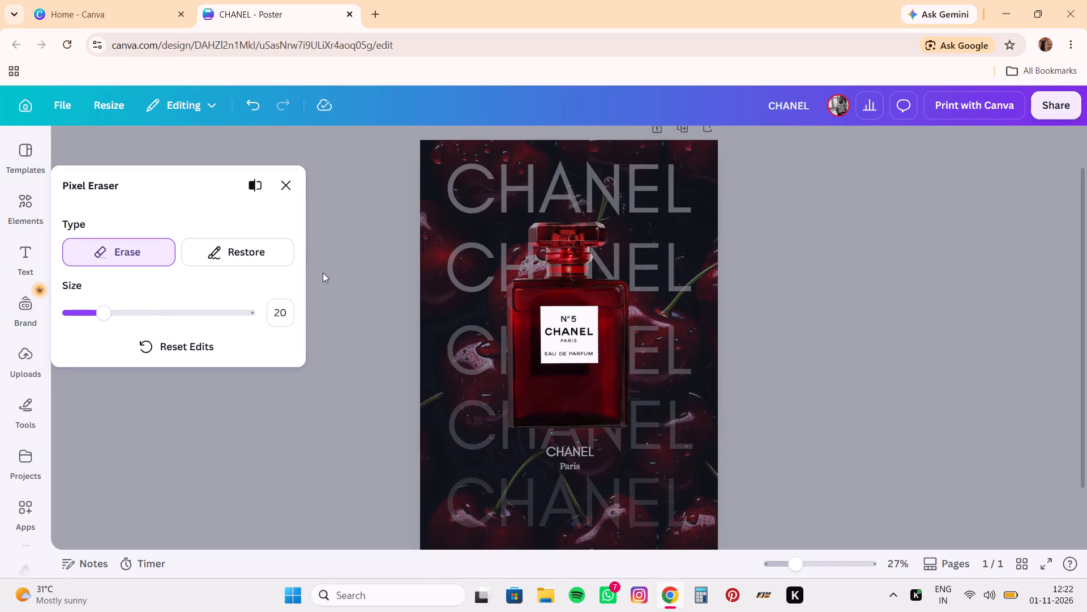
drag(478, 321, 483, 471)
drag(483, 471, 618, 446)
drag(618, 446, 485, 209)
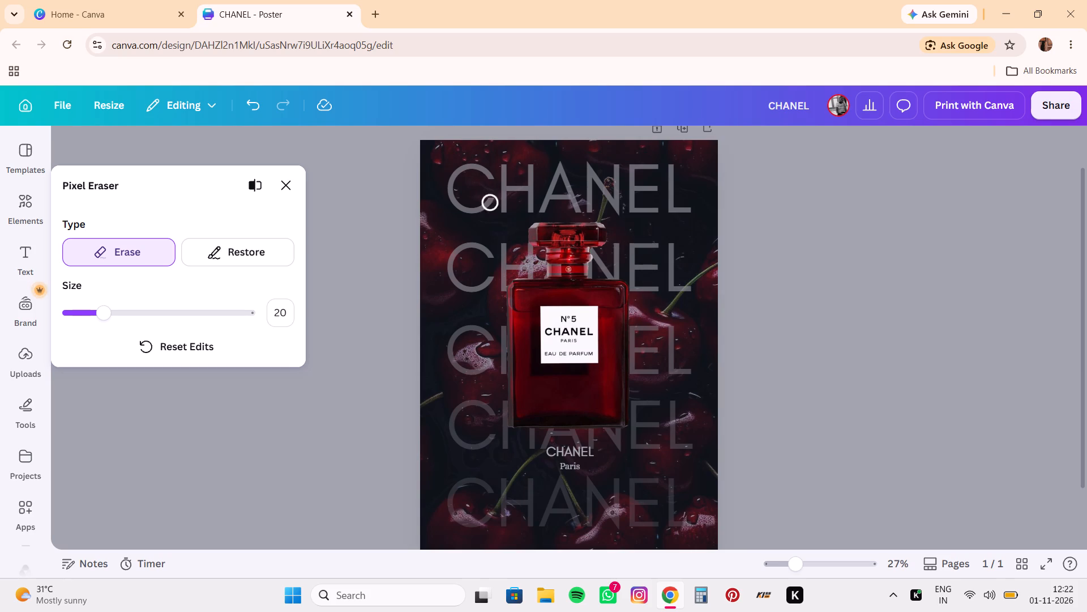
drag(485, 209, 483, 212)
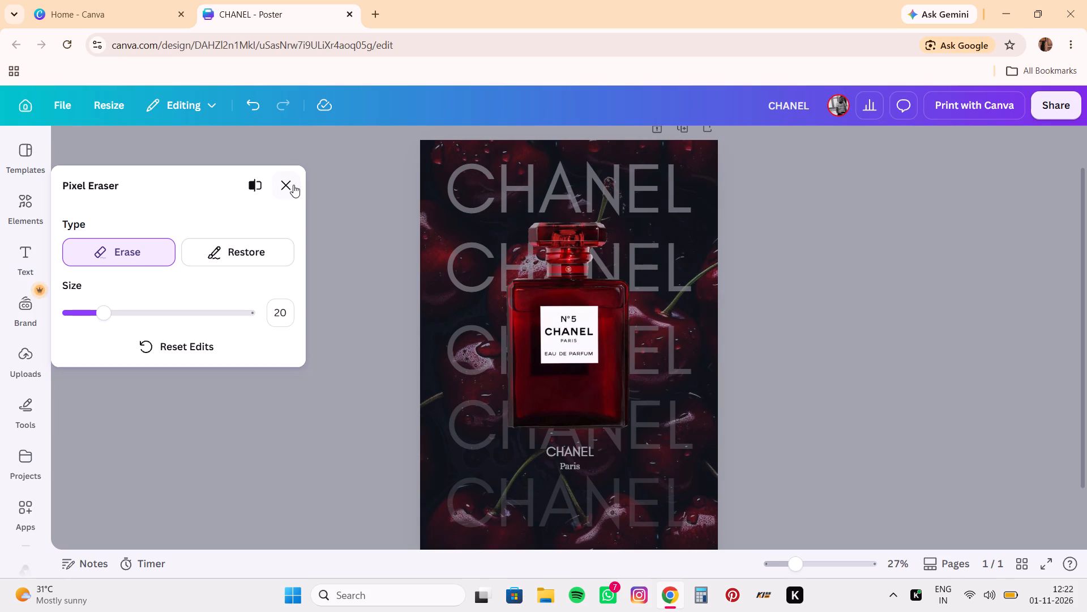
click(292, 185)
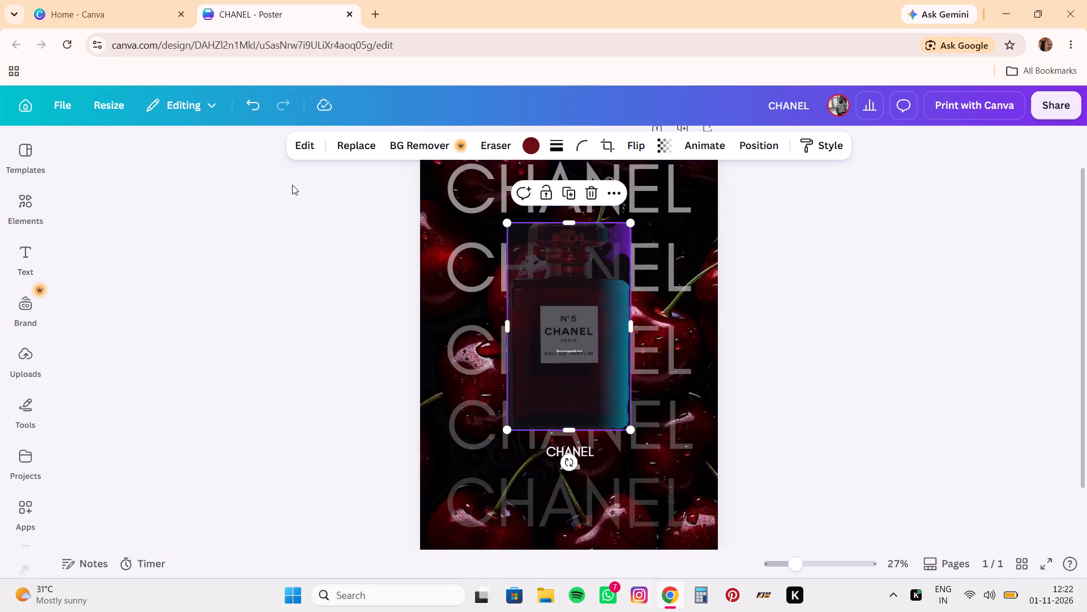
Save the poster design.
key(ctrl+s)
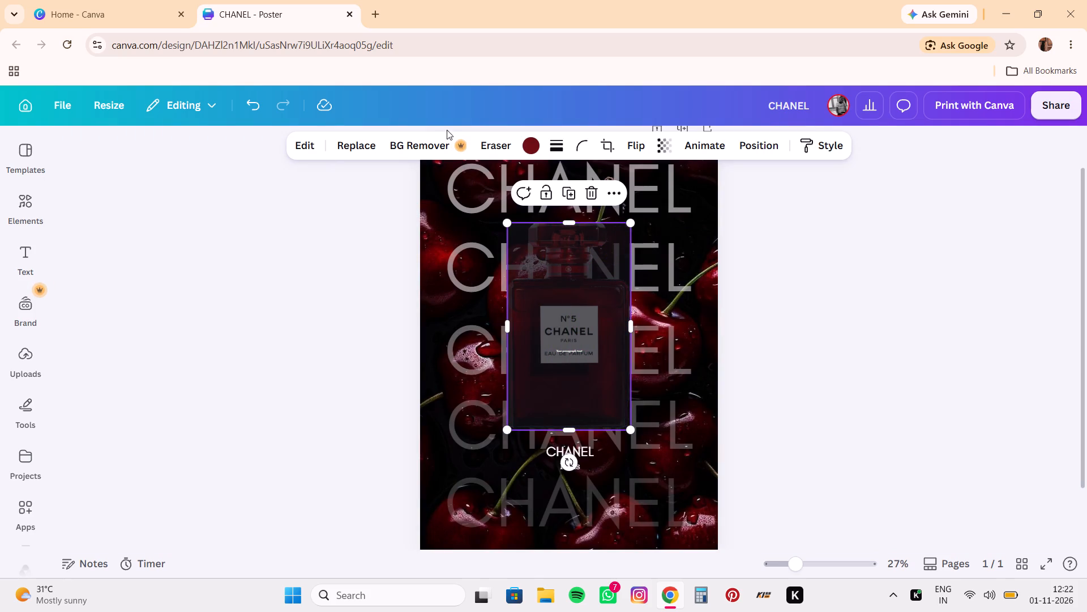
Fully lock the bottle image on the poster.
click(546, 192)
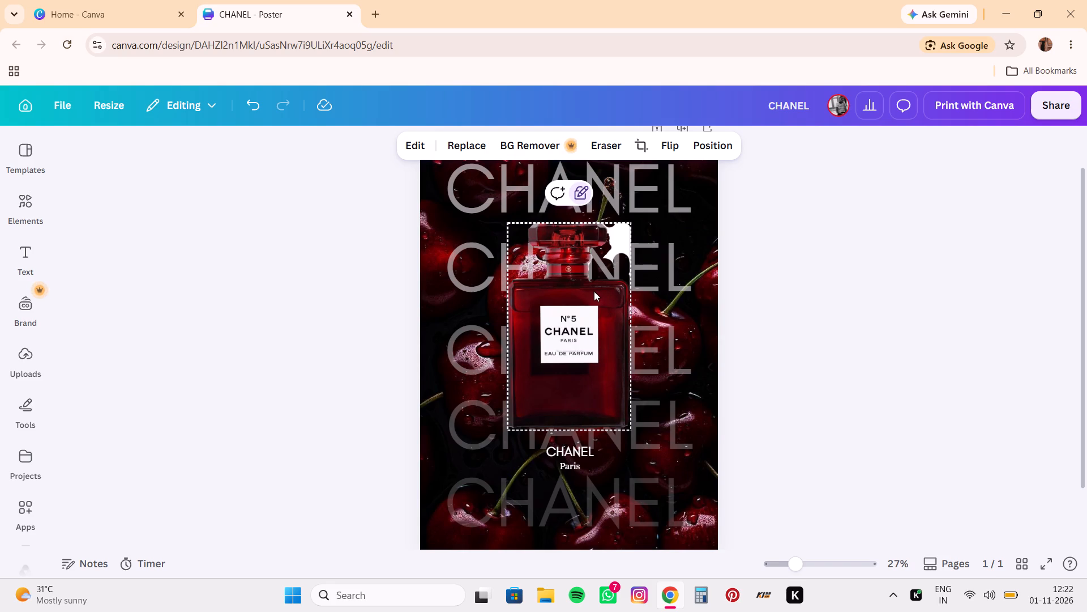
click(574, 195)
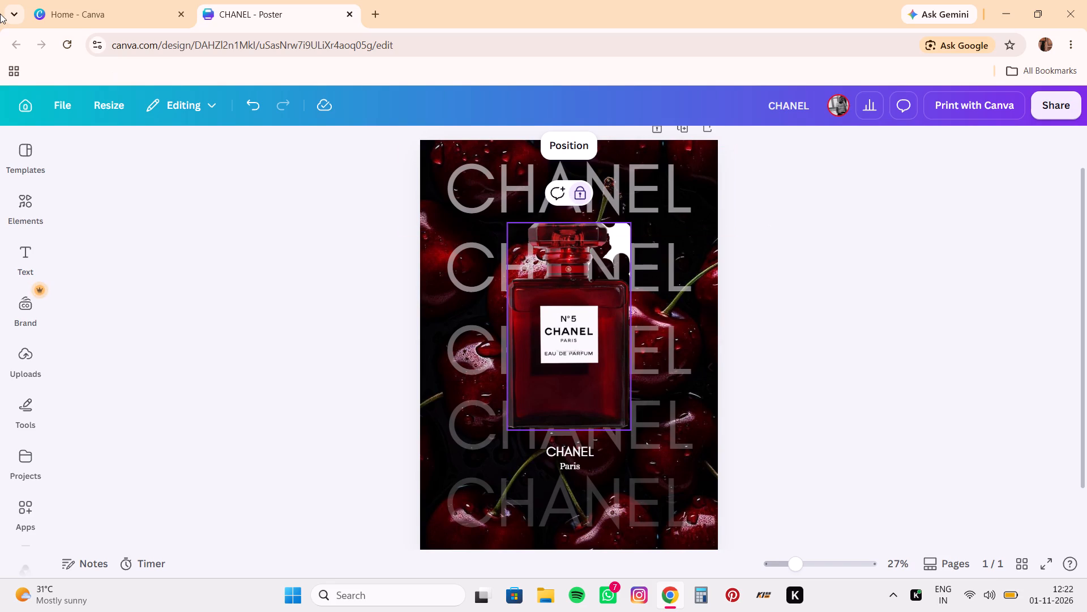
Close the poster, refresh the Canva home page, and reopen the CHANEL poster from the recent designs.
click(349, 16)
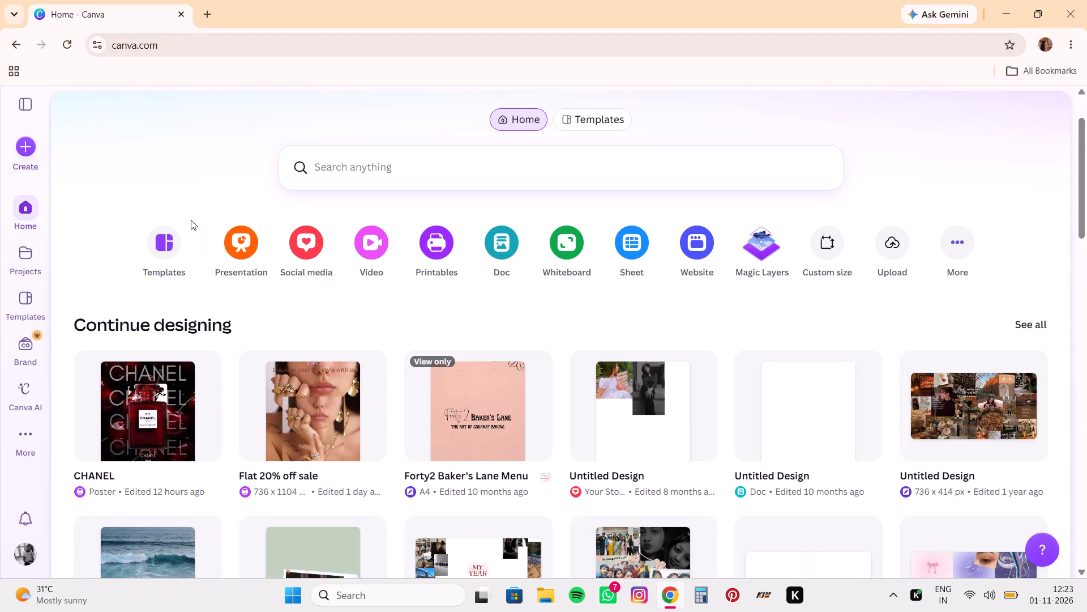
click(67, 46)
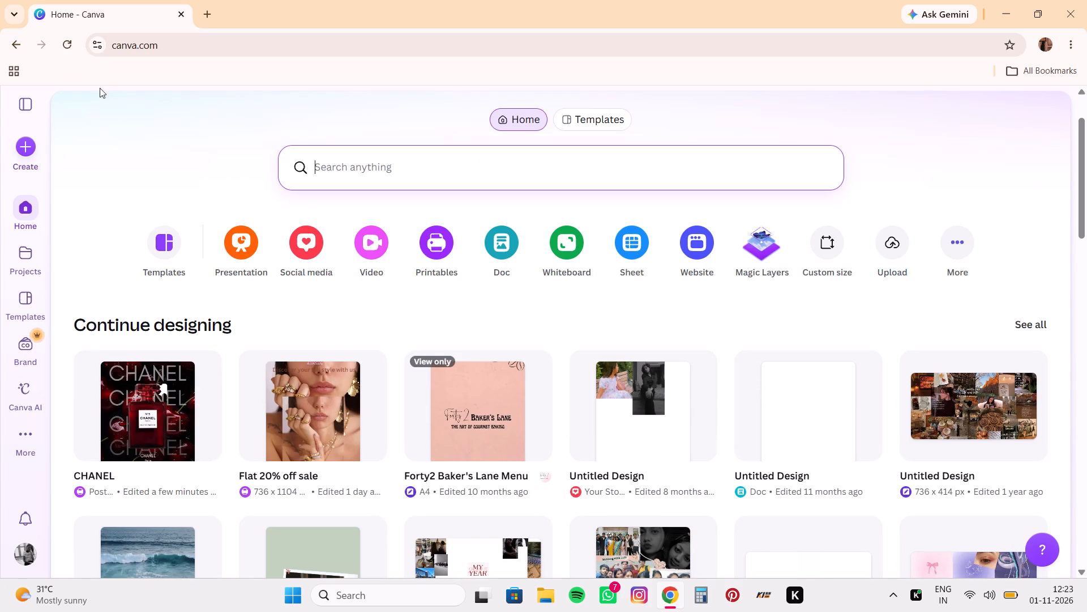
click(166, 433)
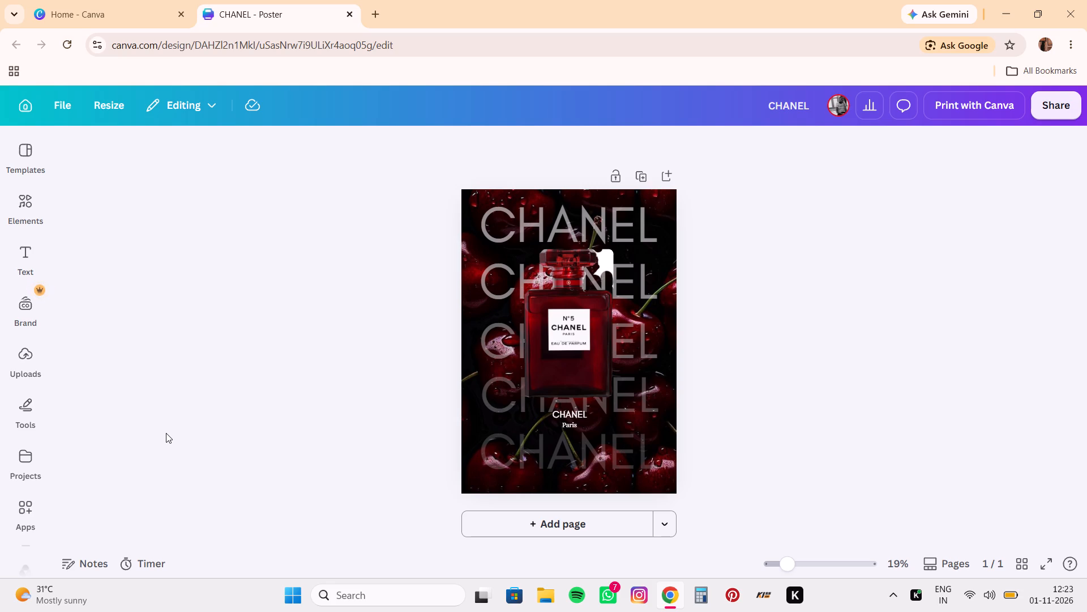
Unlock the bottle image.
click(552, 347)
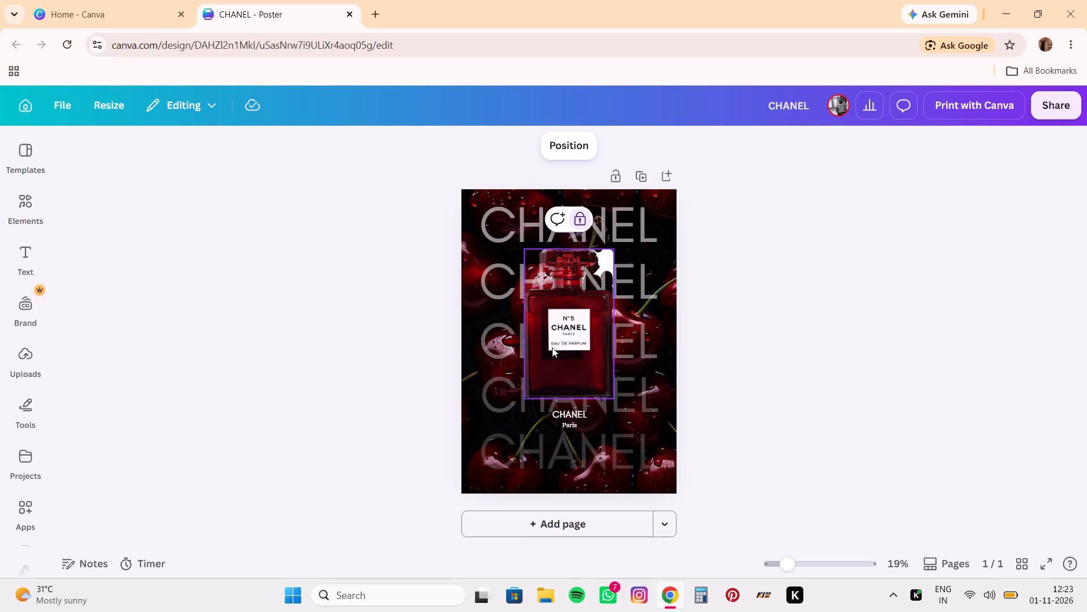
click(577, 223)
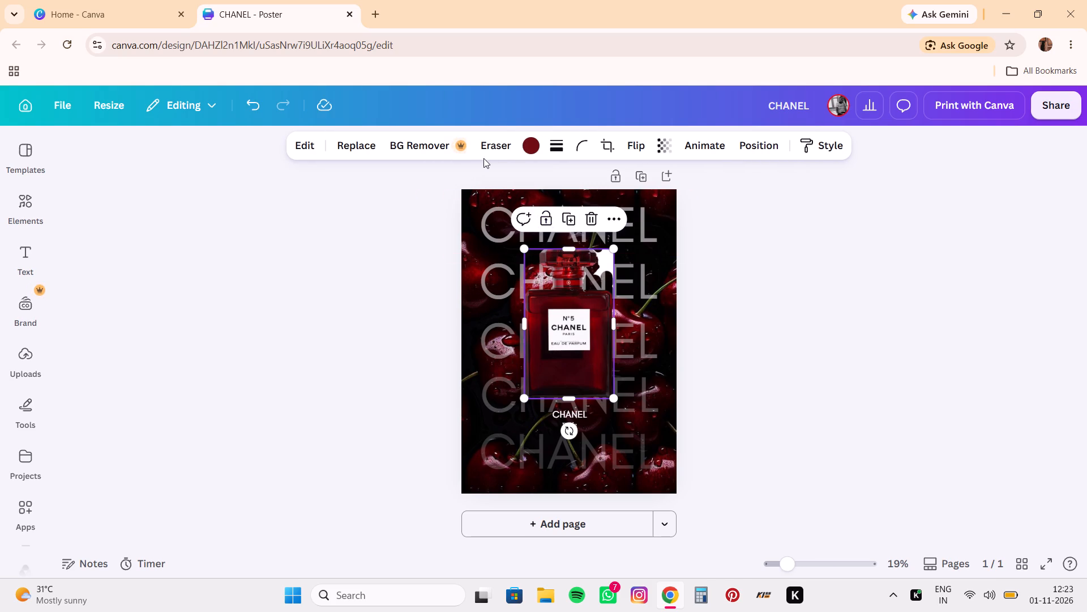
Erase the white patch beside the bottle's stopper with the Pixel Eraser at size 20, then close the eraser.
click(491, 145)
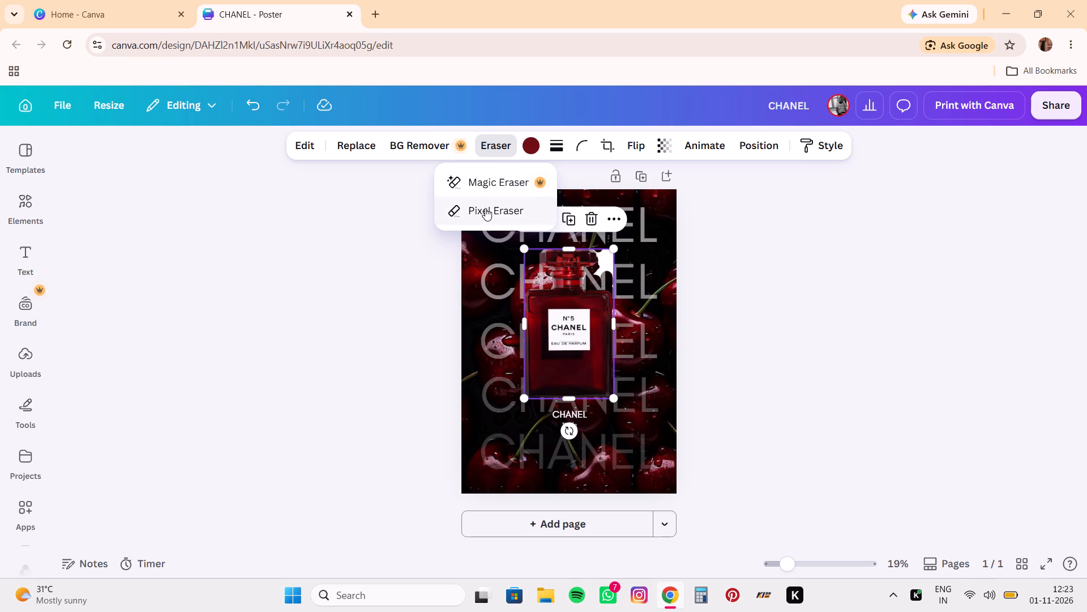
click(485, 208)
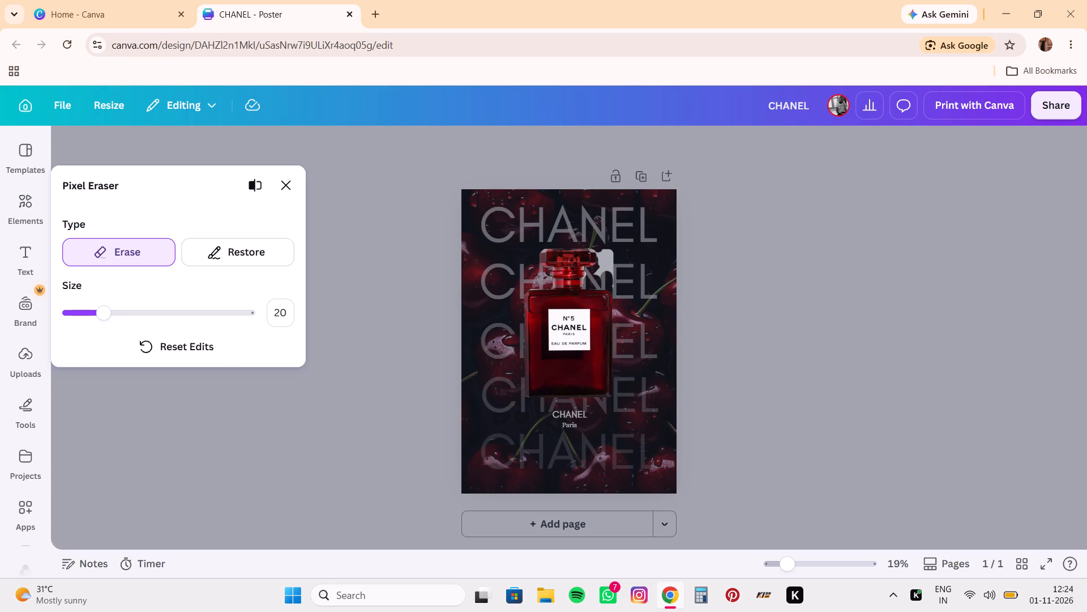
click(609, 260)
drag(606, 261, 605, 273)
drag(605, 273, 605, 253)
drag(605, 253, 605, 267)
drag(602, 274, 608, 265)
drag(608, 265, 610, 263)
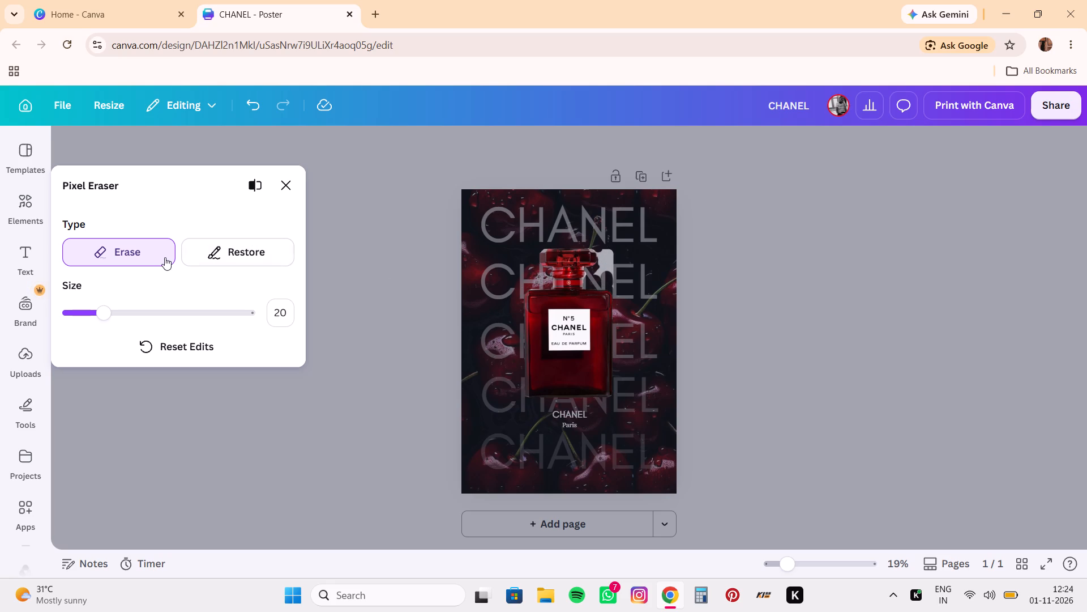
click(165, 257)
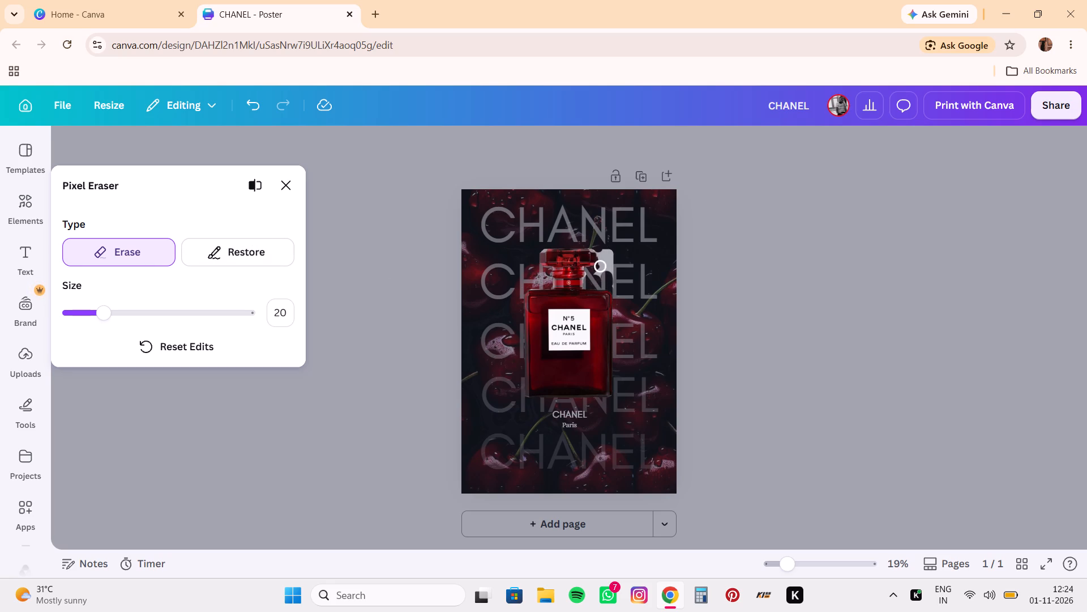
click(605, 264)
click(609, 261)
click(747, 275)
click(607, 258)
click(283, 181)
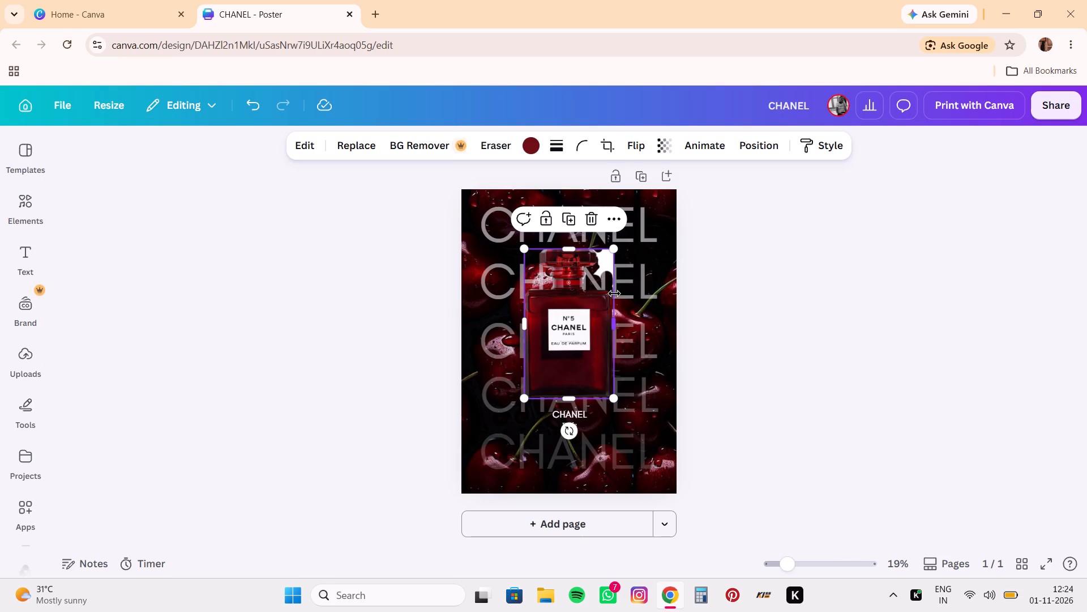
Try to erase the white remnants beside the bottle's stopper using the Pixel Eraser at size 20.
click(578, 320)
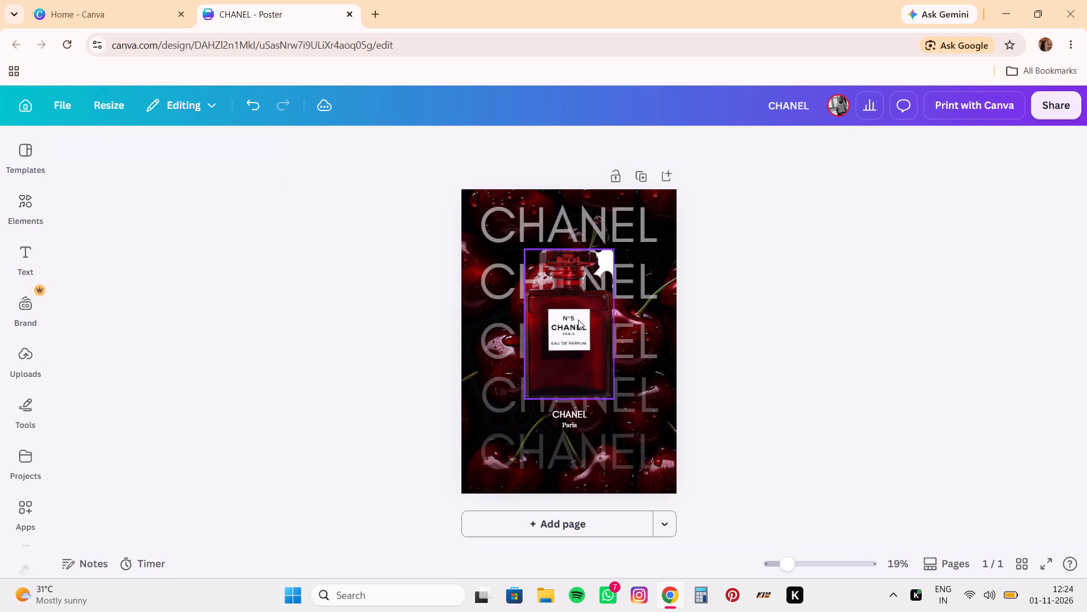
click(578, 320)
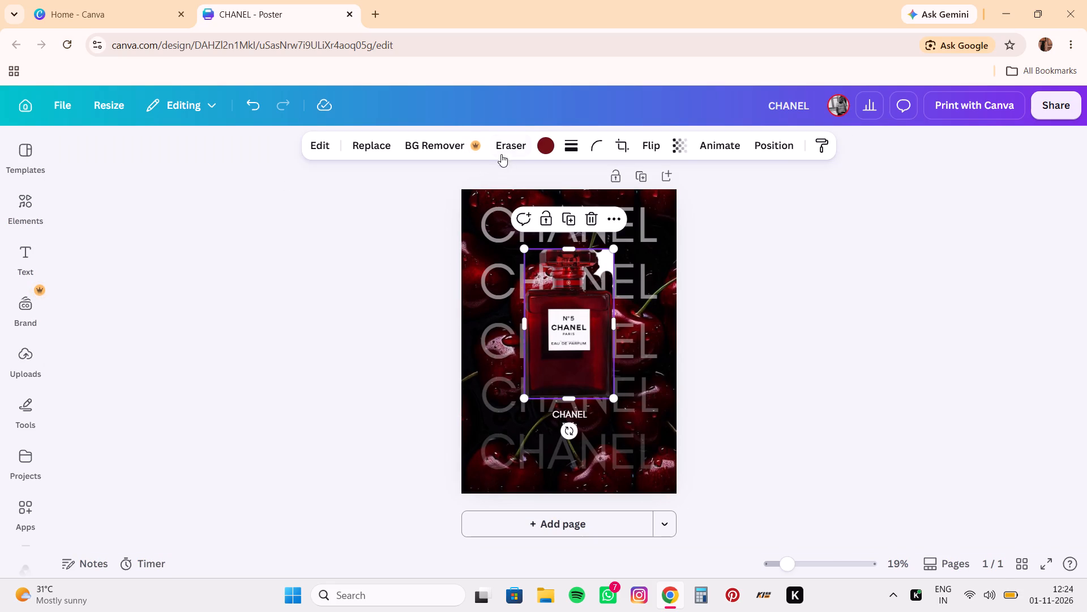
double_click(505, 149)
click(498, 144)
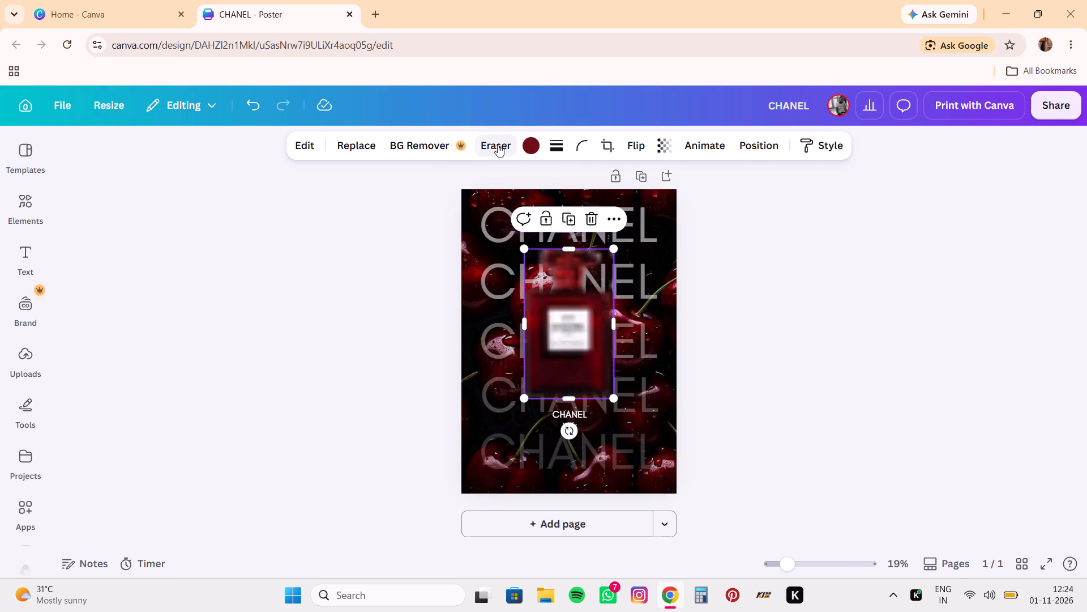
click(499, 207)
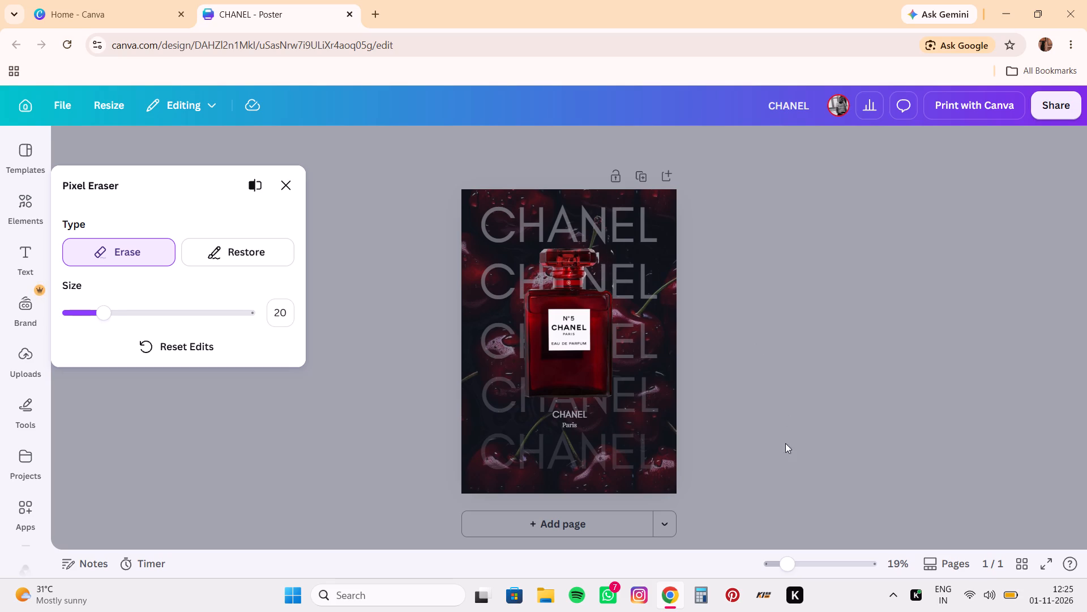
click(830, 566)
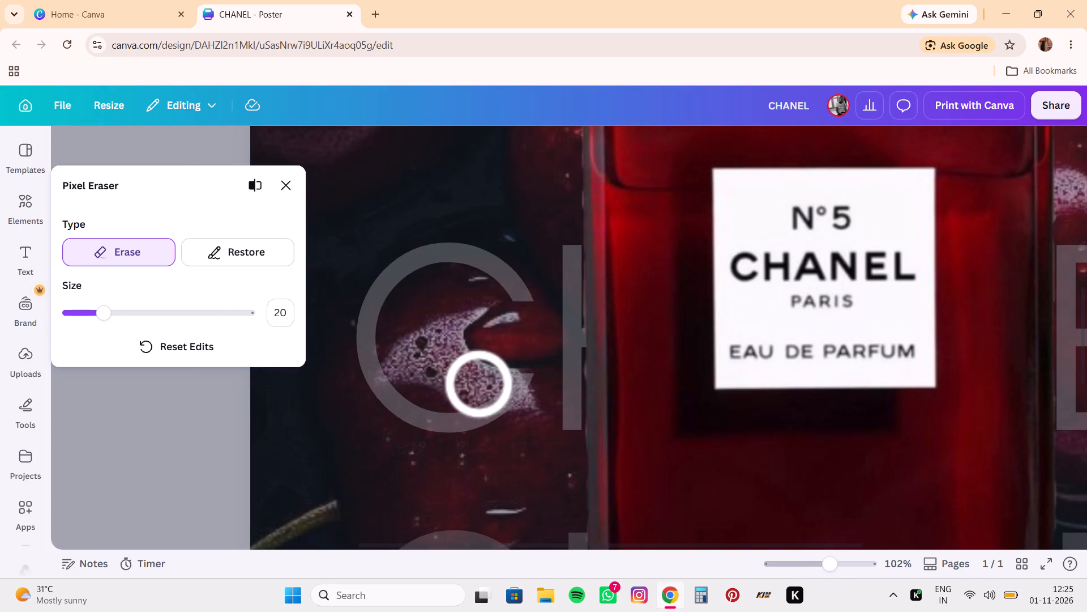
scroll(480, 385, up, 6)
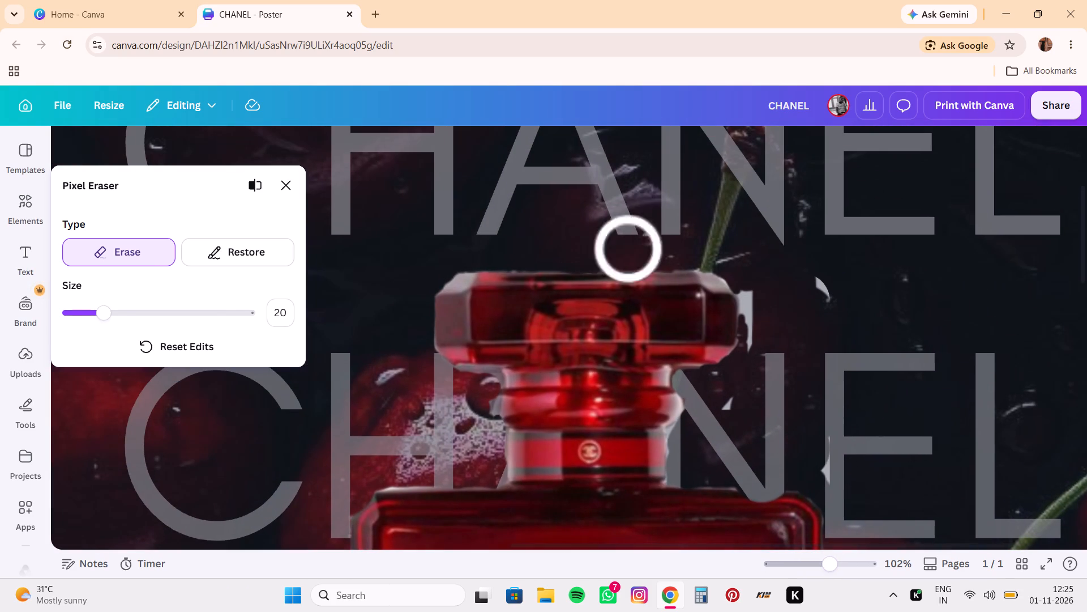
drag(776, 290, 782, 333)
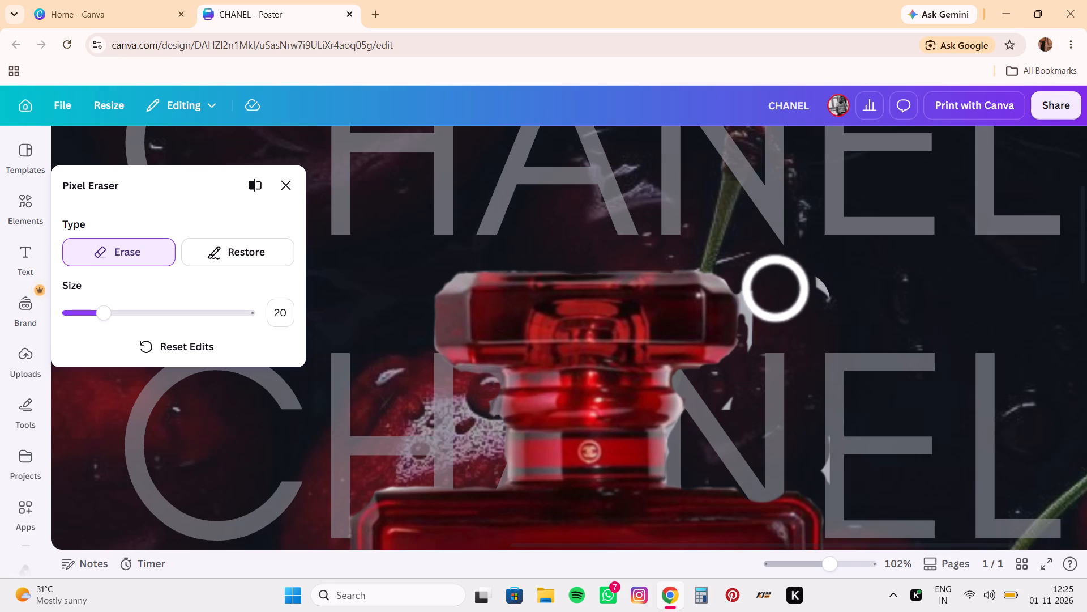
drag(782, 333, 786, 334)
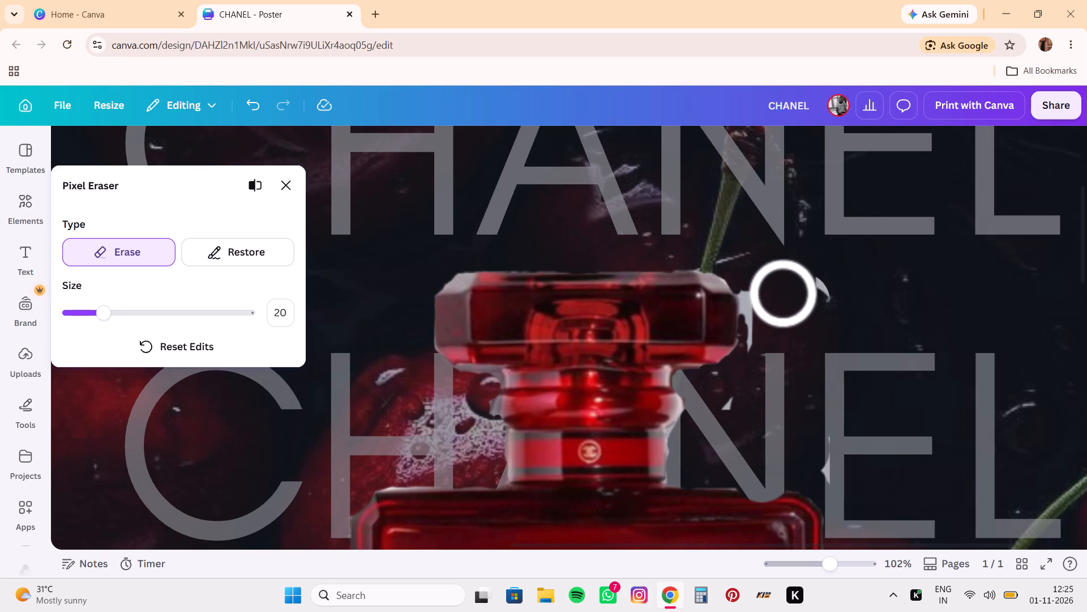
drag(772, 299, 776, 313)
drag(776, 313, 778, 325)
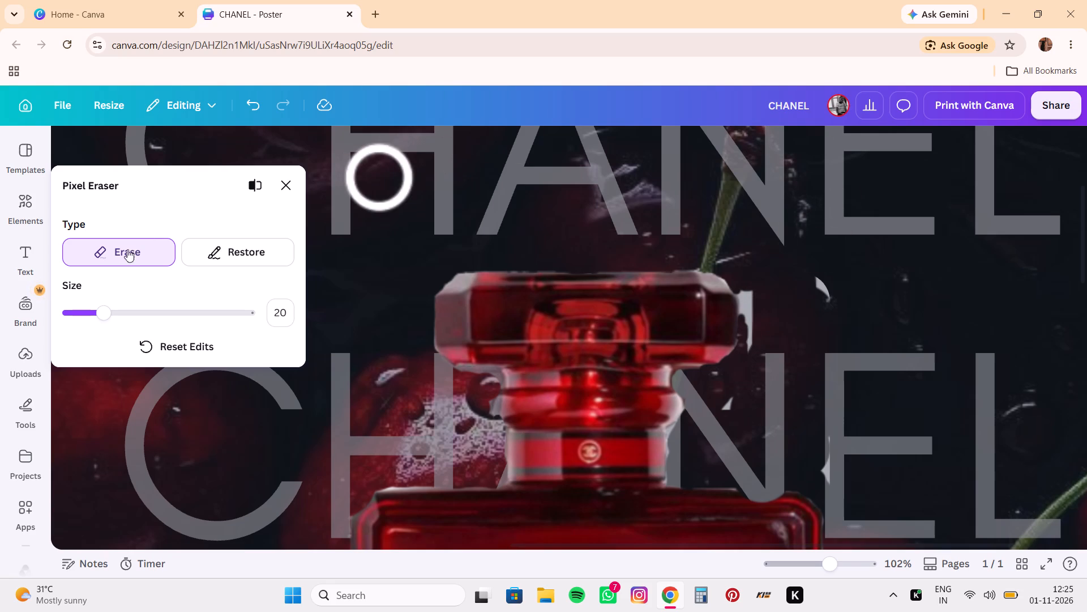
Set the Pixel Eraser size to 2 and try to erase the thin white slivers beside the stopper.
click(88, 313)
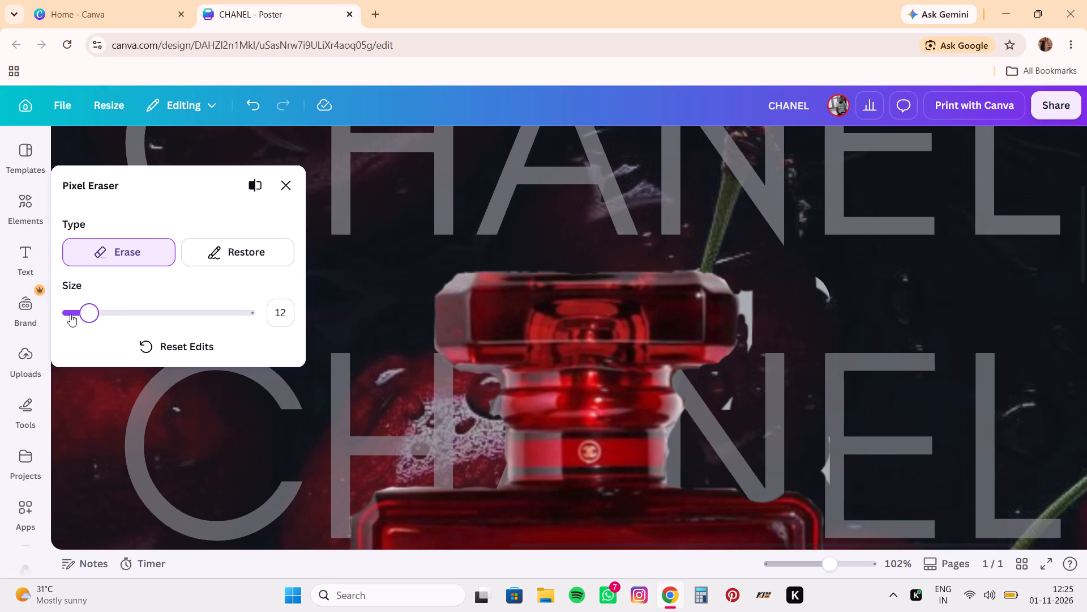
click(70, 314)
drag(751, 297, 748, 329)
drag(748, 312, 753, 339)
drag(753, 339, 841, 278)
drag(819, 279, 823, 297)
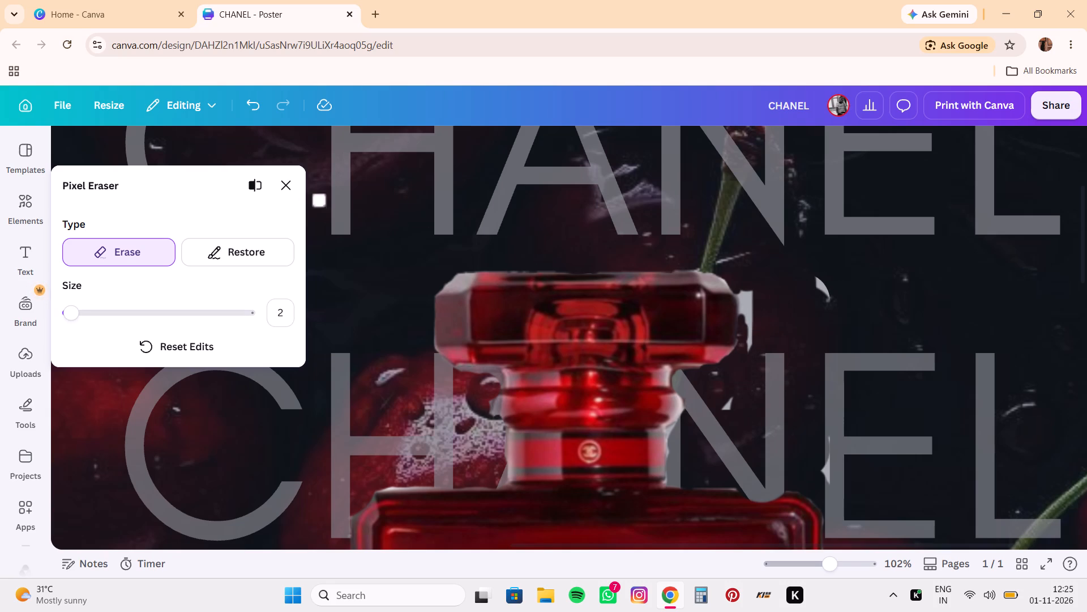
Close the CHANEL poster.
click(352, 15)
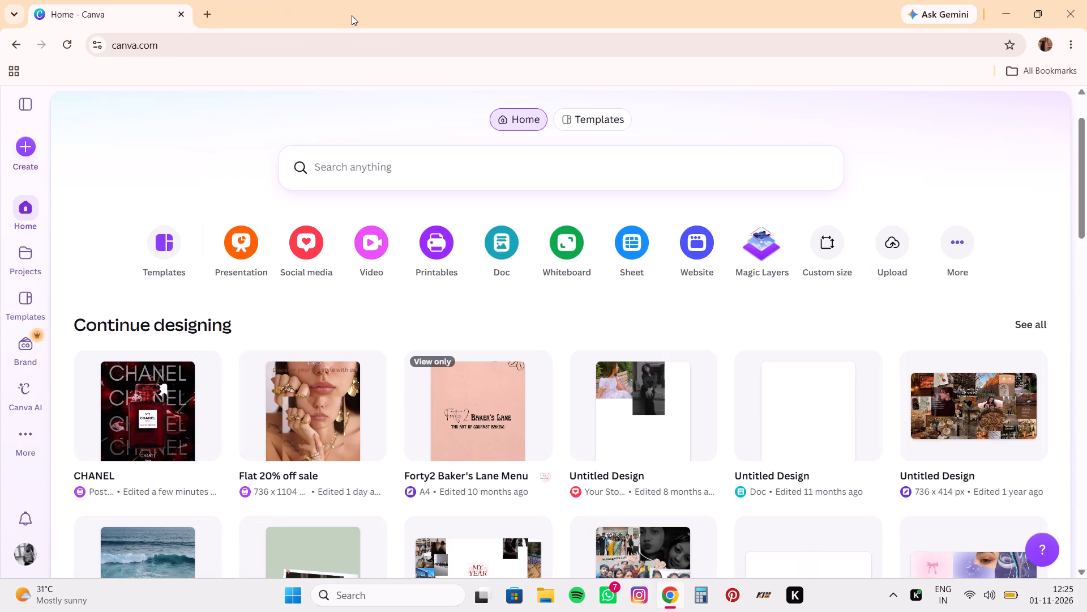